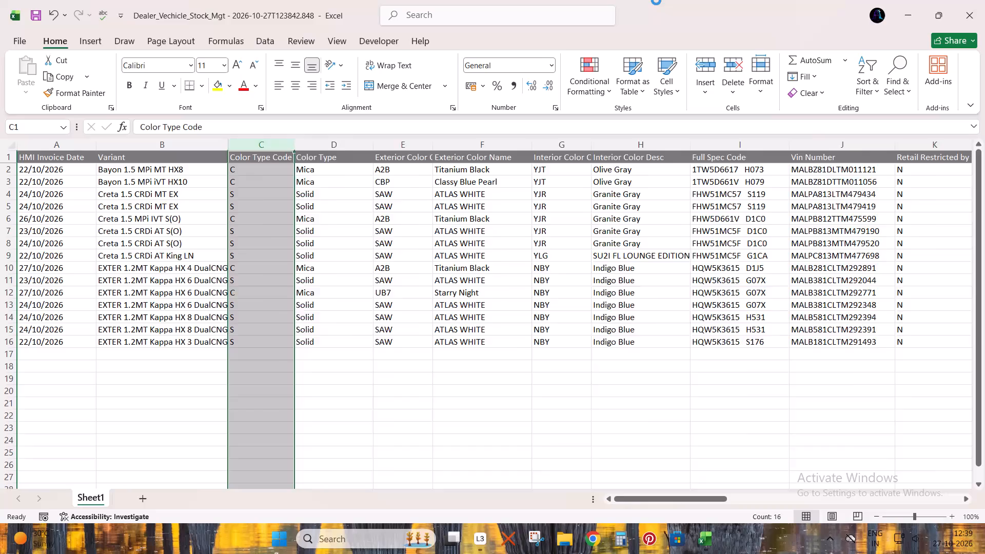
Delete the Color Type Code, Color Type, Exterior Color Code, Interior Color Code and Interior Color Desc columns from the dealer stock export.
key("ctrl+minus")
key("ctrl+minus")
key("Right")
key("ctrl+space")
key("ctrl+minus")
key("ctrl+minus")
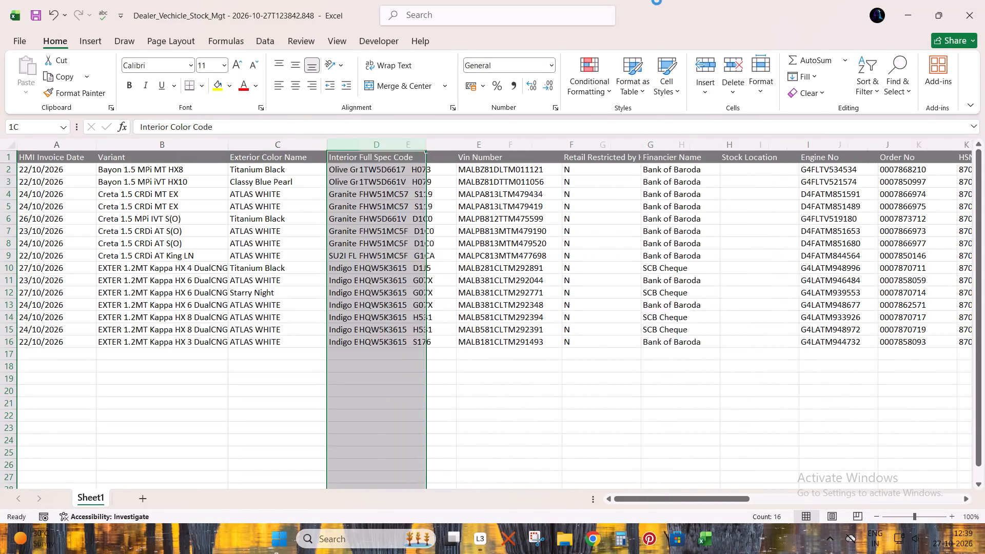
Delete the Retail Restricted, Stock Location, Order No, HSN Code and Excise Invoice No columns from the export.
key("Right")
key("Right")
key("ctrl+space")
key("ctrl+minus")
key("Right")
key("ctrl+space")
key("ctrl+minus")
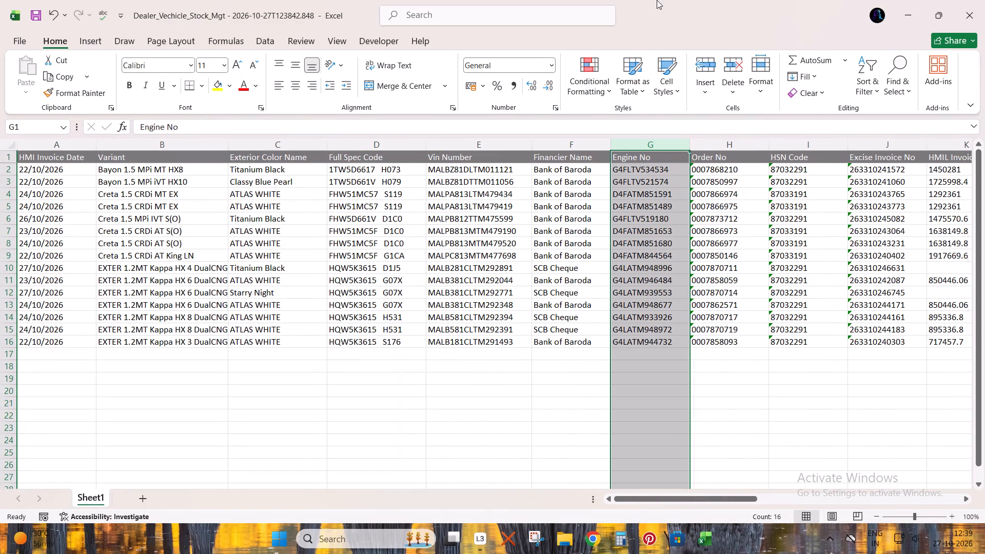
key("Right")
key("ctrl+space")
key("ctrl+minus")
key("ctrl+minus")
key("ctrl+minus")
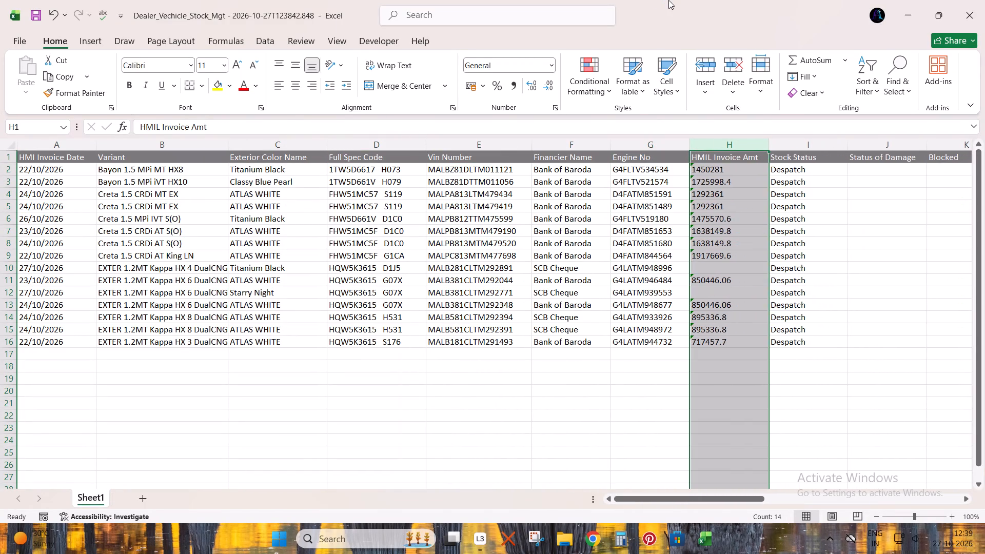
Delete every column from Stock Status through the last one, leaving HMIL Invoice Amt as the export's final column.
key("Right")
key("ctrl+shift+space")
key("ctrl+shift+Right")
key("Right")
key("Down")
key("Left")
key("Up")
key("ctrl+space")
key("ctrl+shift+Right")
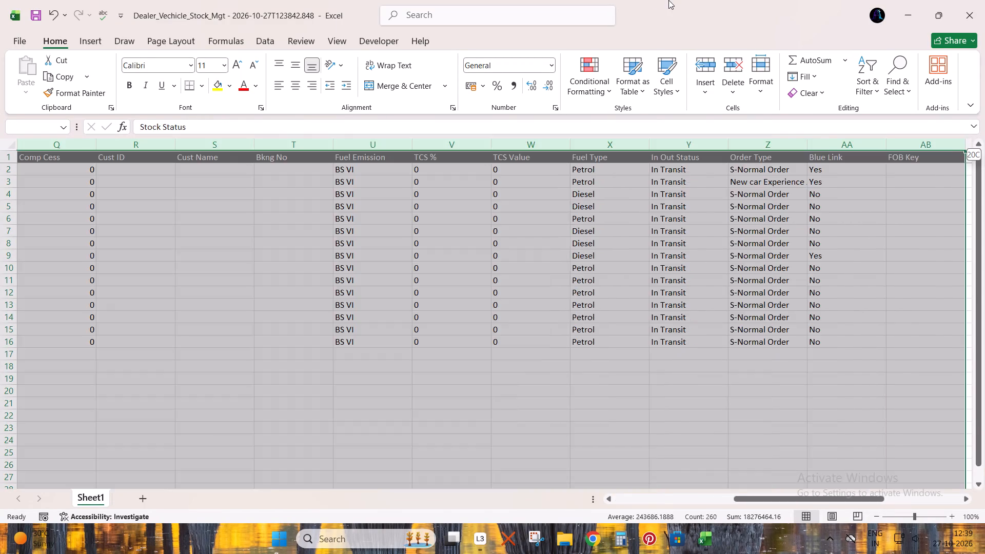
key("ctrl+minus")
Convert the text-stored HMIL Invoice Amt values in H2:H16 to numbers.
key("Up")
key("Left")
key("Down")
key("ctrl+shift+Down")
key("ctrl+shift+Down")
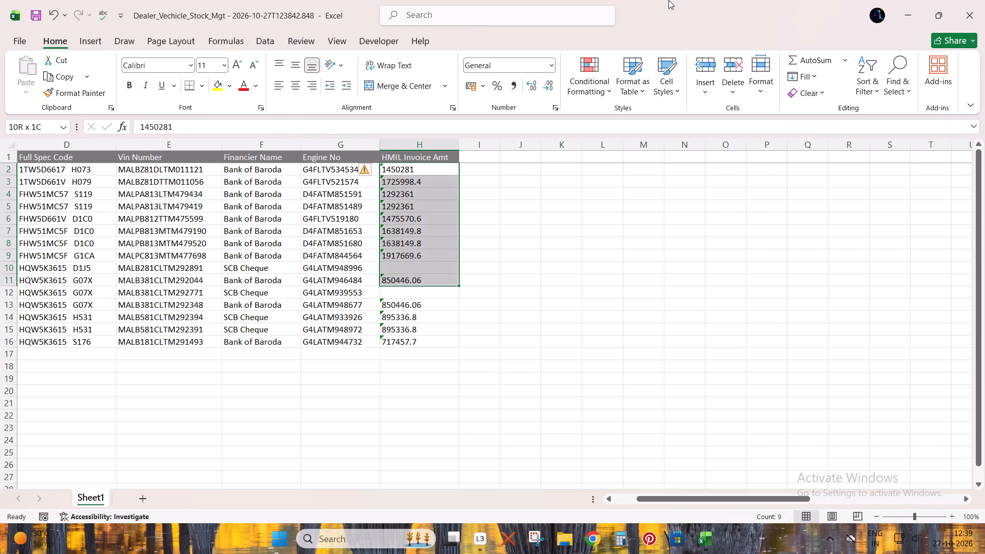
key("ctrl+shift+Down")
key("ctrl+shift+Down")
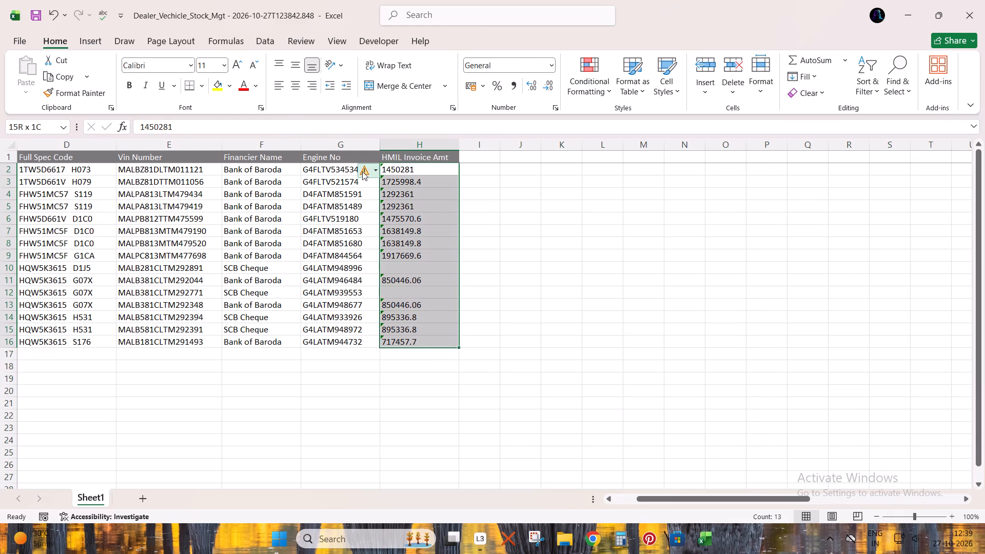
left_click(362, 171)
left_click(405, 199)
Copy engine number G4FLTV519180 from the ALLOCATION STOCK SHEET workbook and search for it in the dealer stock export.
key("alt+Tab")
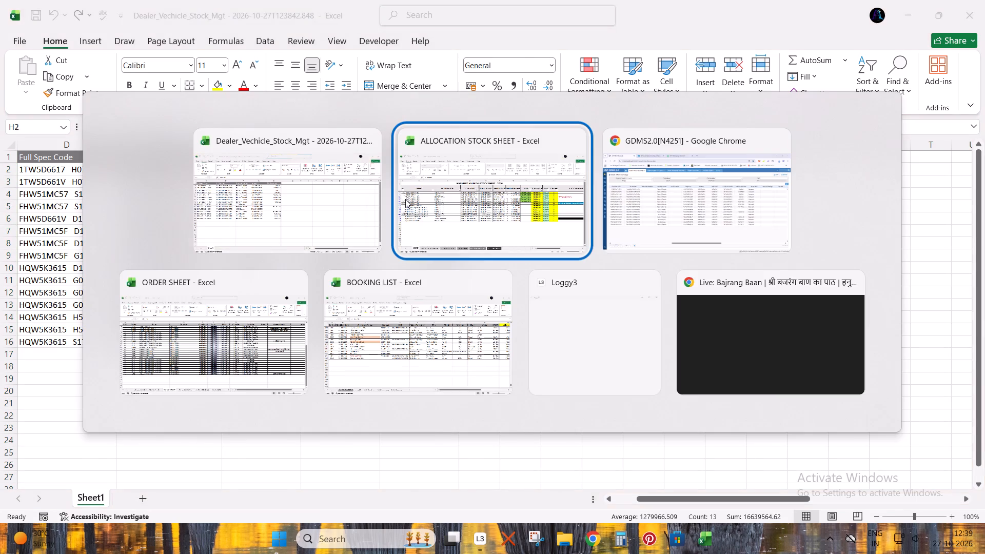
key("Right")
key("Down")
key("Left")
key("Down")
key("Left")
key("Left")
key("Left")
key("ctrl+c")
key("alt+Tab")
key("Right")
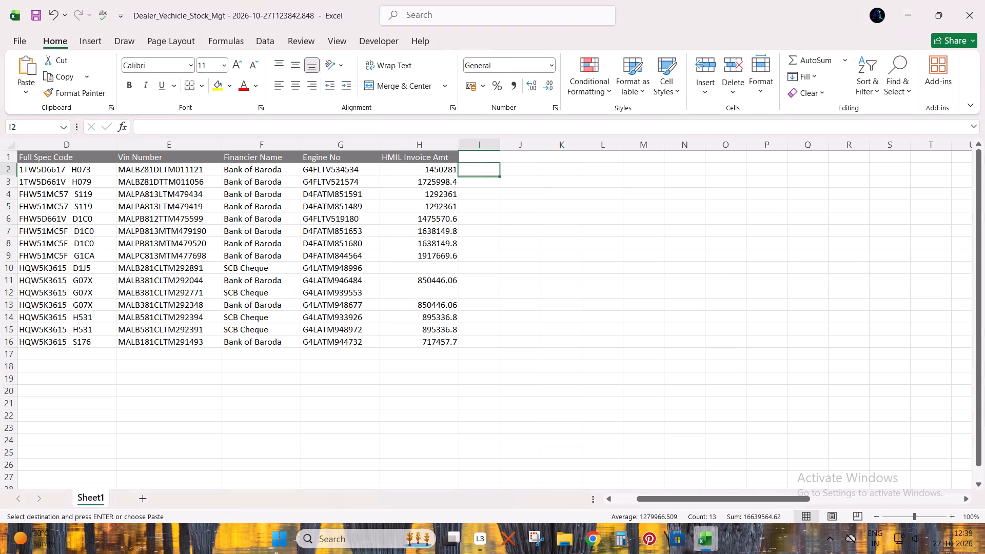
key("ctrl+f")
key("ctrl+v")
key("Return")
key("Return")
key("Return")
key("Return")
key("Escape")
Copy the matching invoice amount 1475570.6 into the HMIL Invoice Amt cell G88 of the allocation stock sheet.
key("Right")
key("ctrl+c")
key("alt+Tab")
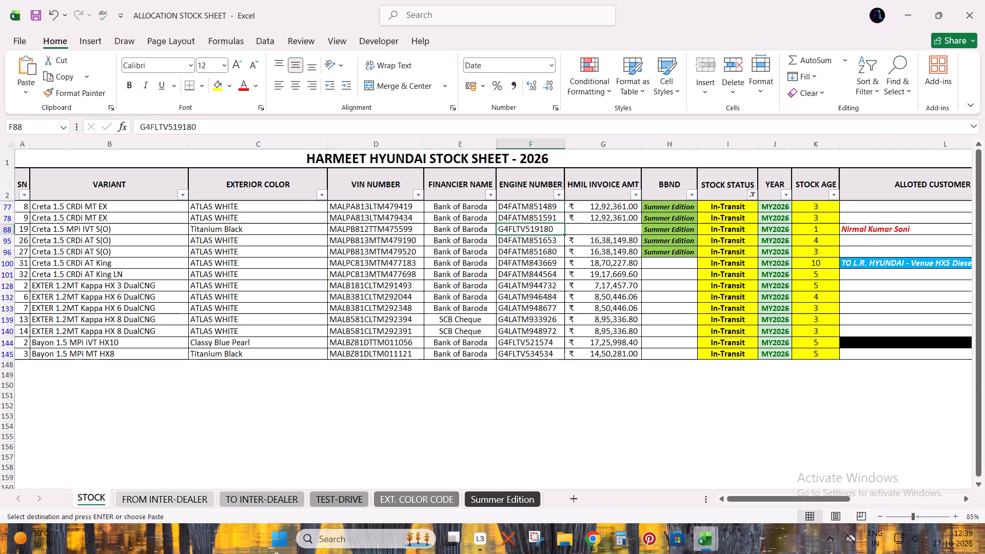
key("Right")
key("ctrl+v")
key("Down")
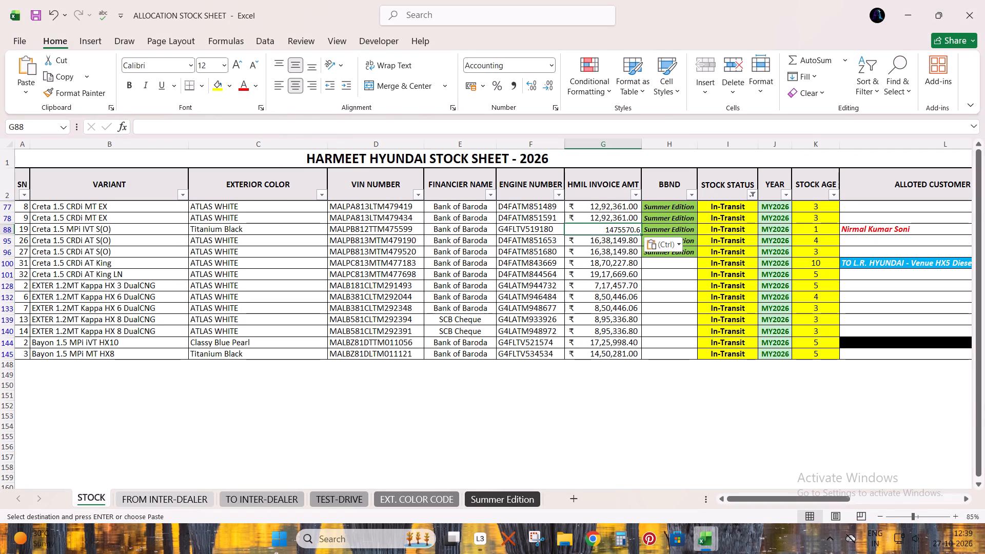
Apply the rupee accounting format of the invoice amount in G95 to the amount in G88 using Format Painter.
left_click(105, 98)
left_click(622, 230)
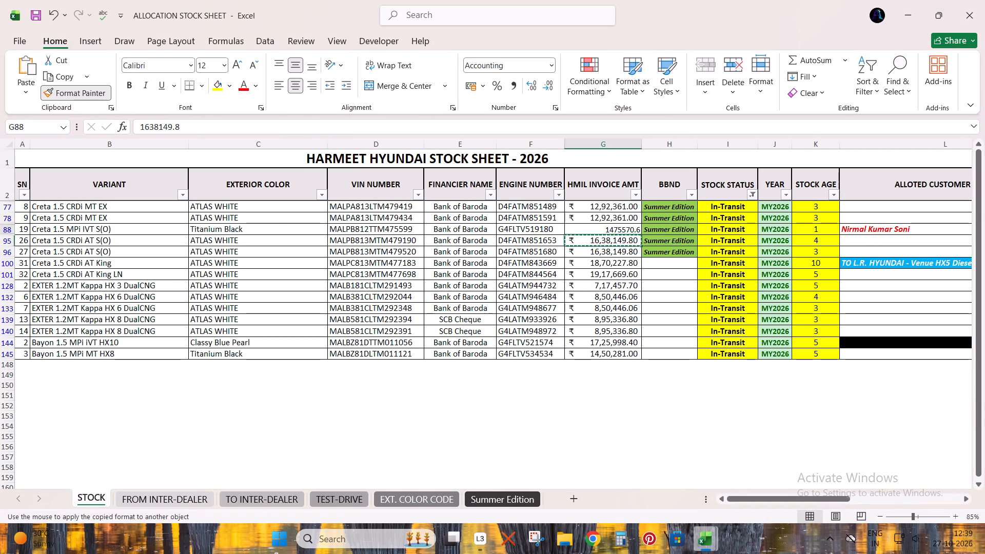
key("Escape")
key("Escape")
key("Escape")
key("Escape")
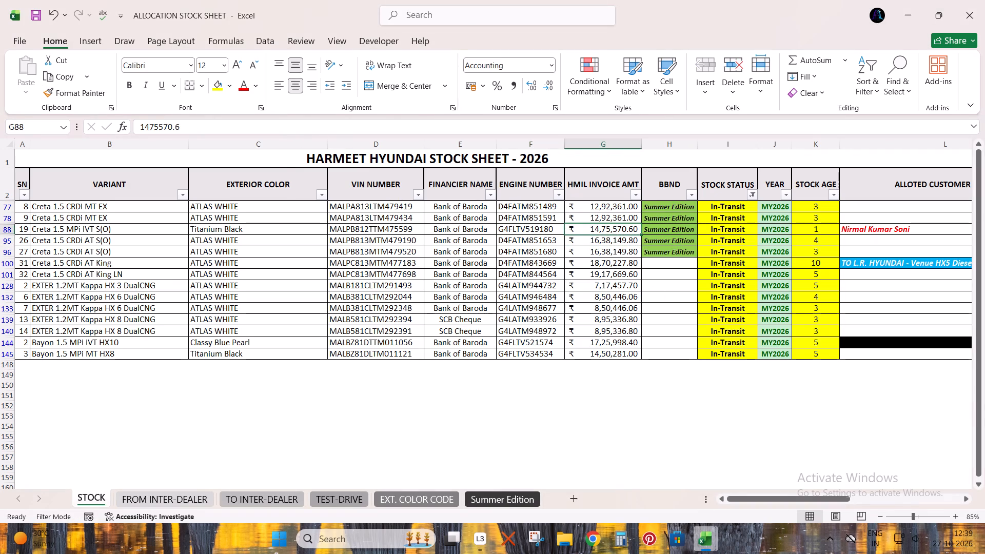
Copy the filtered in-transit VIN numbers from the allocation stock sheet into the export's Vin Number column, starting at E19.
key("ctrl+Up")
key("ctrl+Left")
key("Down")
key("Right")
key("Up")
key("Right")
key("Right")
key("Down")
key("ctrl+shift+Down")
key("ctrl+c")
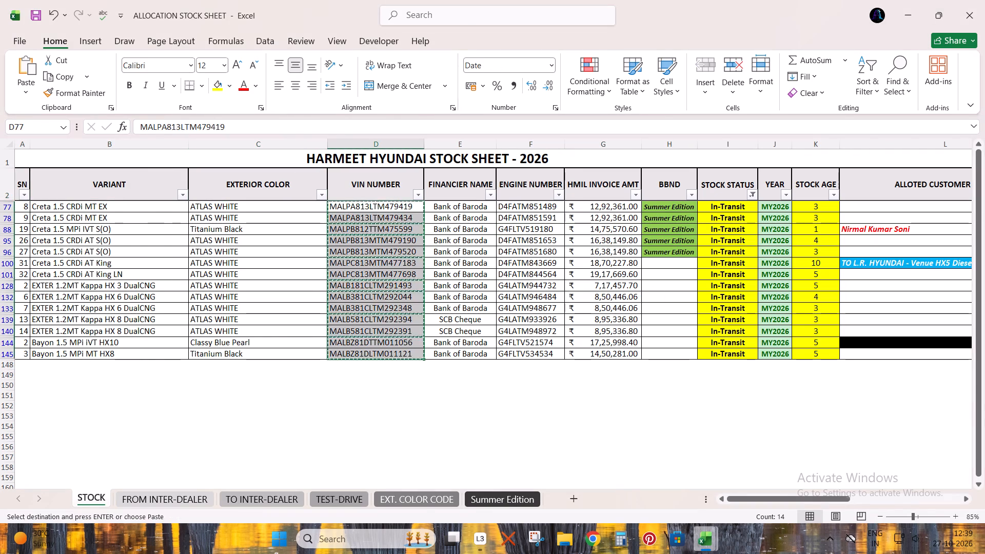
key("alt+Tab")
key("ctrl+Down")
key("Left")
key("Down")
key("Left")
key("Down")
key("Left")
key("Down")
key("ctrl+Down")
key("Down")
key("Down")
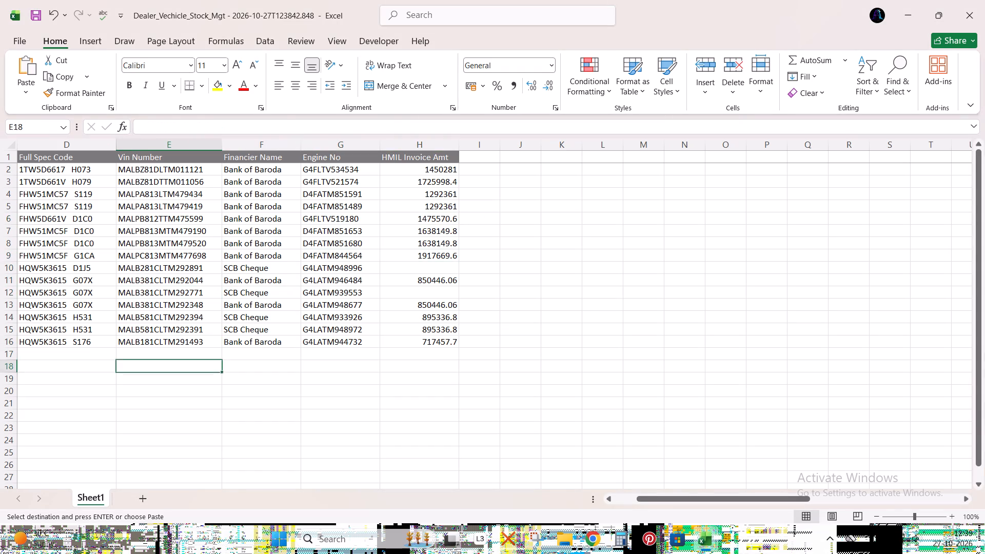
key("Down")
key("ctrl+v")
key("ctrl+space")
left_click(598, 89)
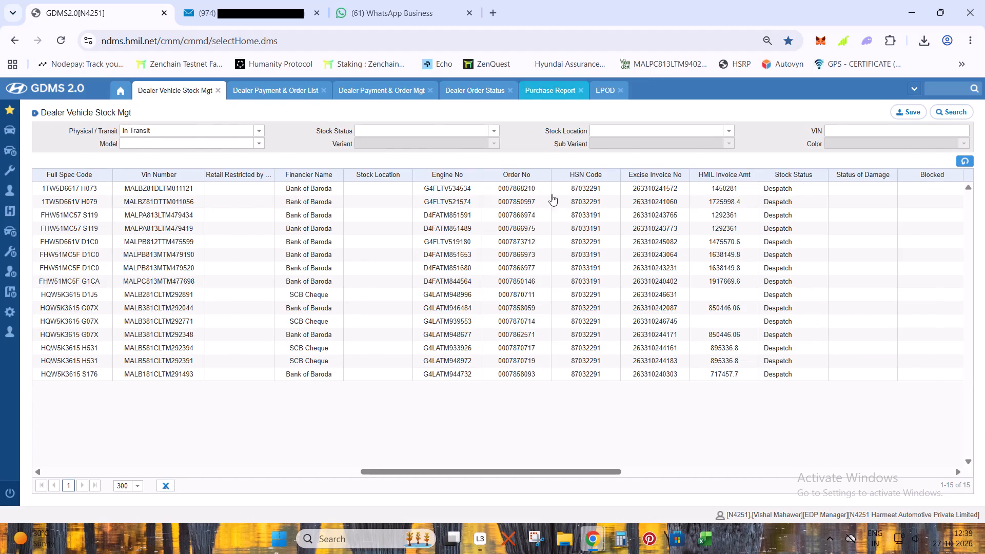
key("ctrl+f")
key("ctrl+v")
key("Return")
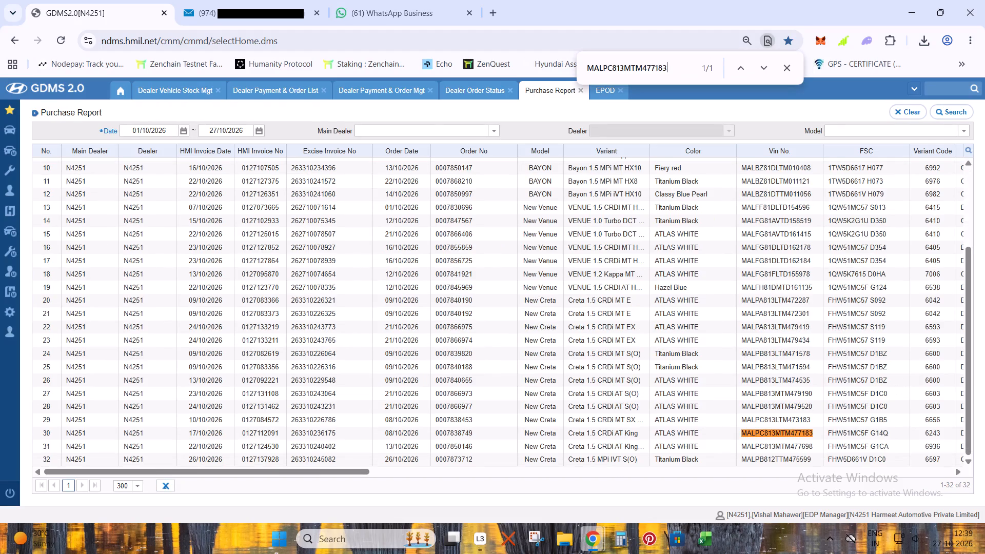
left_click(879, 430)
left_click_drag(316, 471, 489, 471)
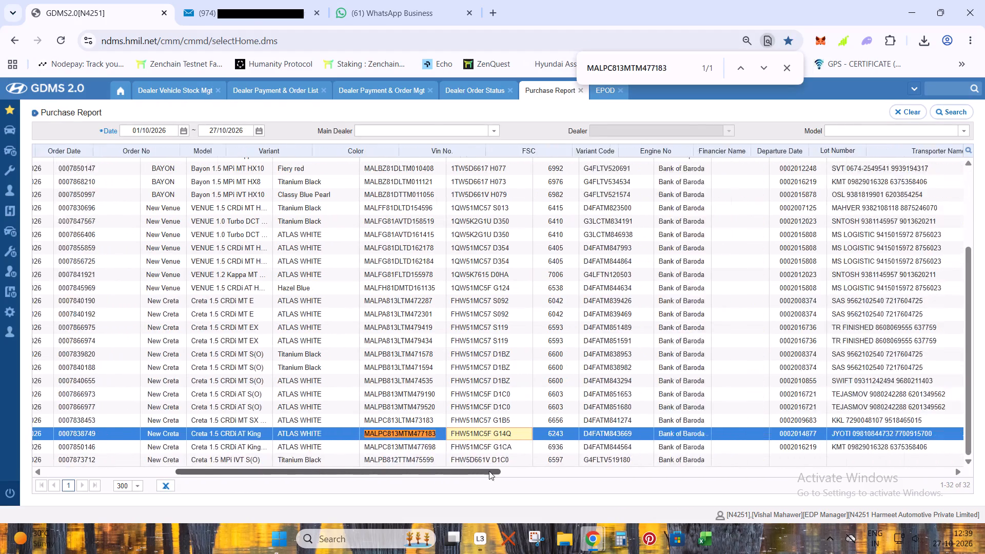
left_click_drag(489, 471, 497, 471)
double_click(732, 433)
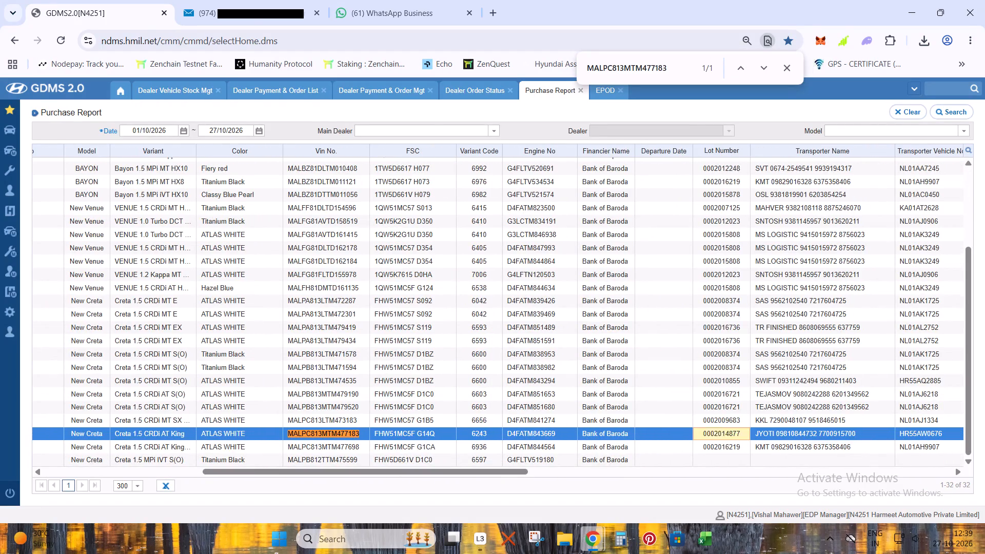
key("ctrl+c")
left_click(787, 69)
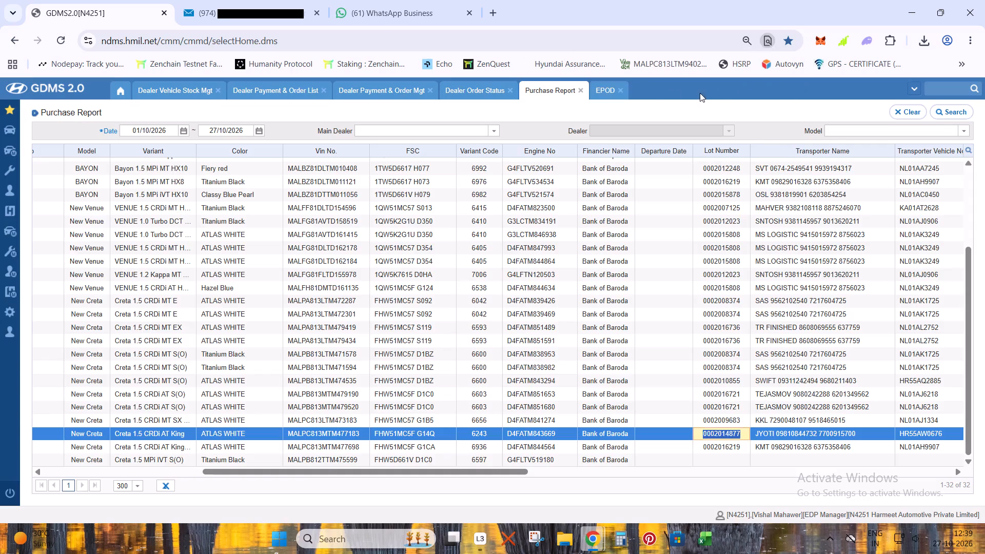
left_click(607, 91)
left_click(413, 127)
key("ctrl+v")
key("Return")
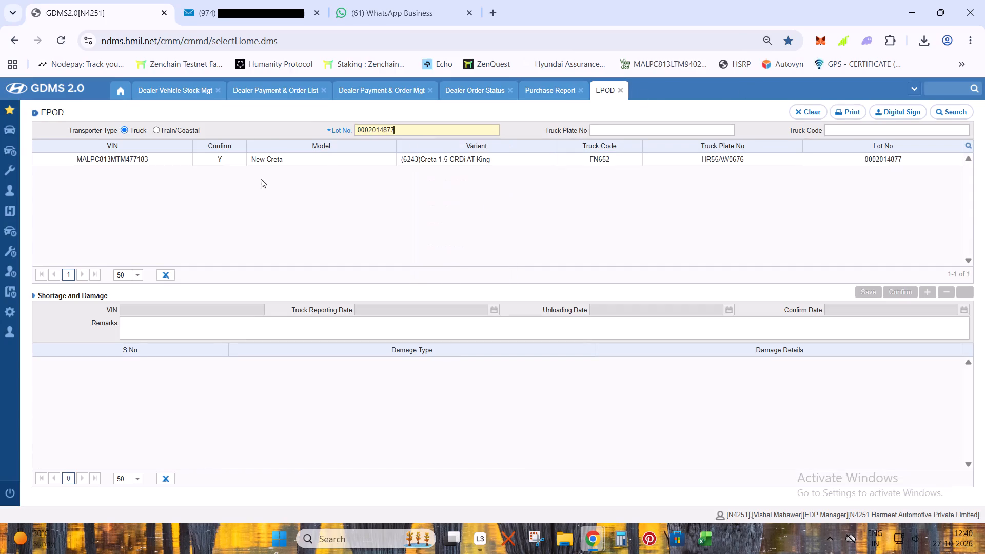
left_click(225, 161)
left_click(225, 161)
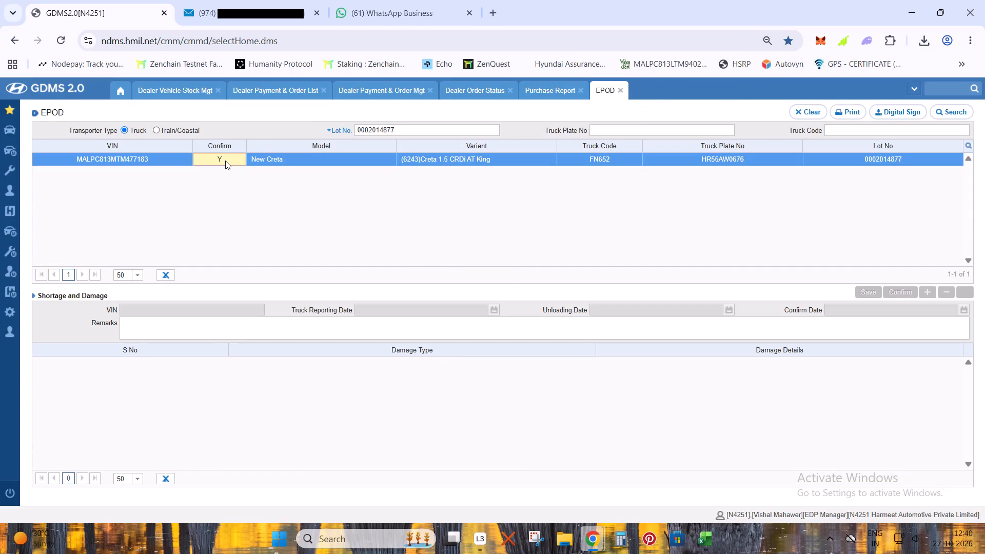
double_click(225, 161)
double_click(122, 163)
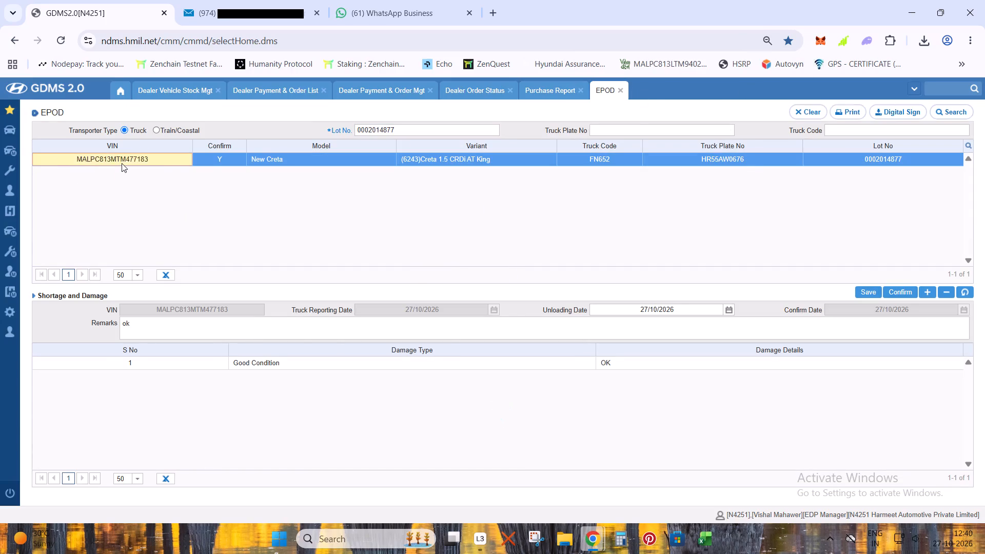
key("ctrl+c")
Switch to the ALLOCATION STOCK SHEET workbook and remove the filter from the STOCK sheet.
key("alt+Tab")
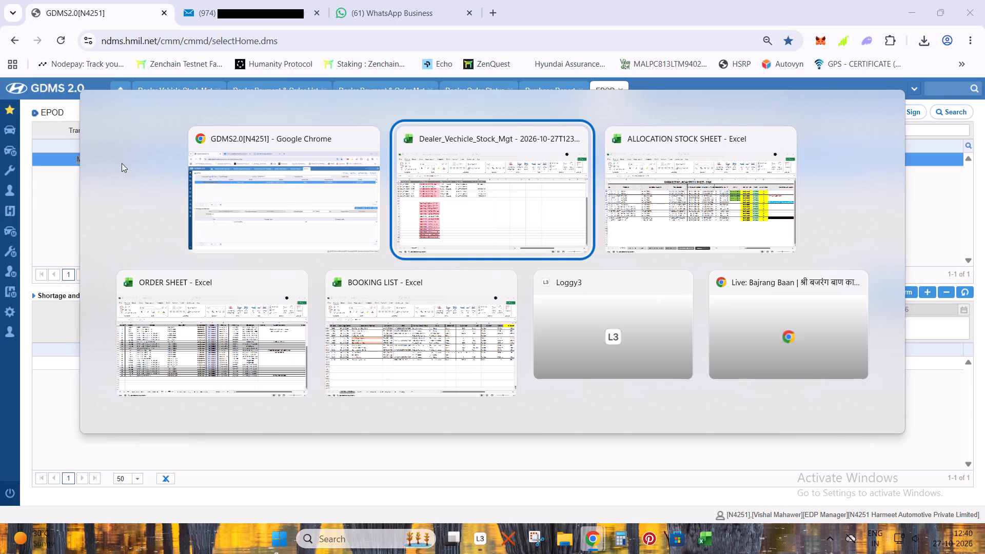
key("alt+Tab")
key("Escape")
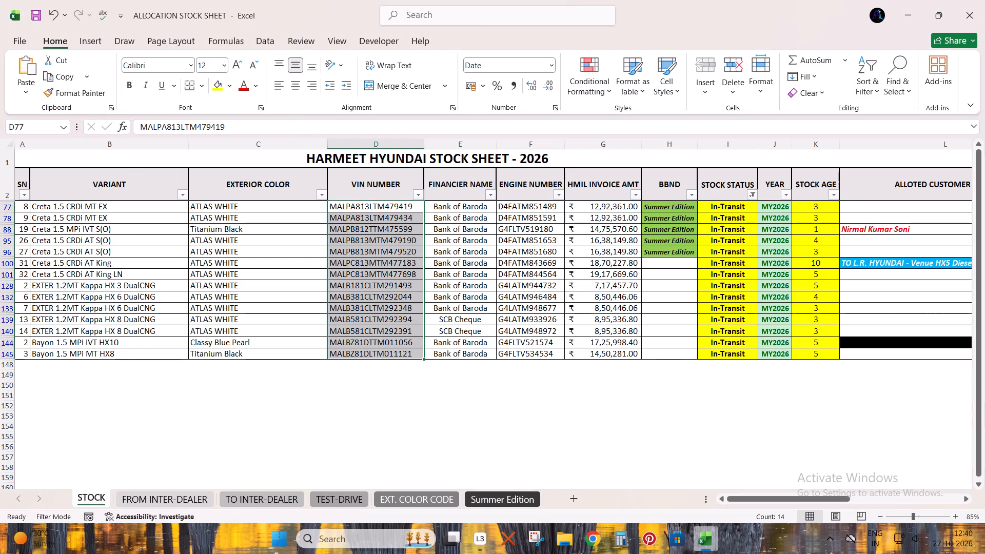
key("Escape")
key("Escape")
key("Escape")
key("Escape")
key("Escape")
key("Escape")
key("Up")
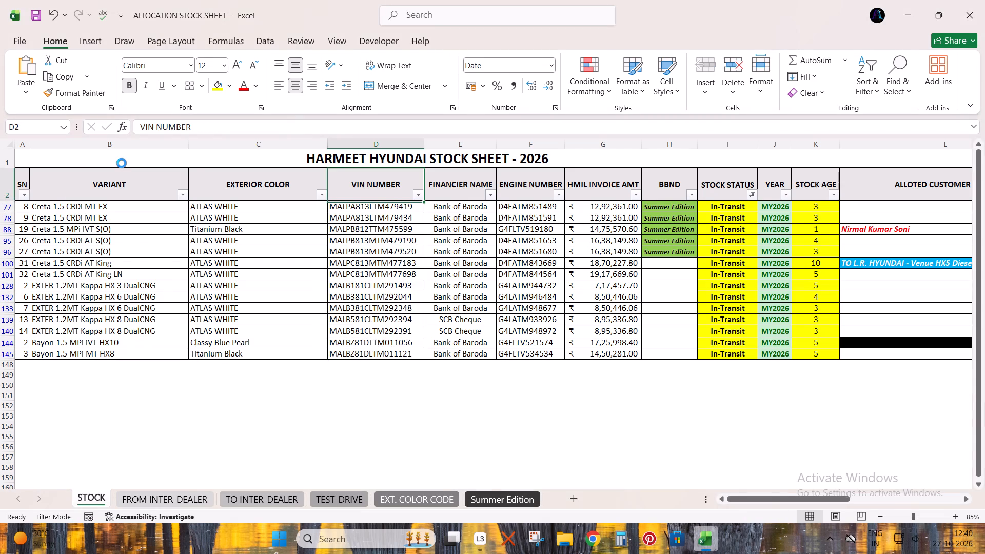
key("ctrl+shift+l")
key("Down")
key("alt+Tab")
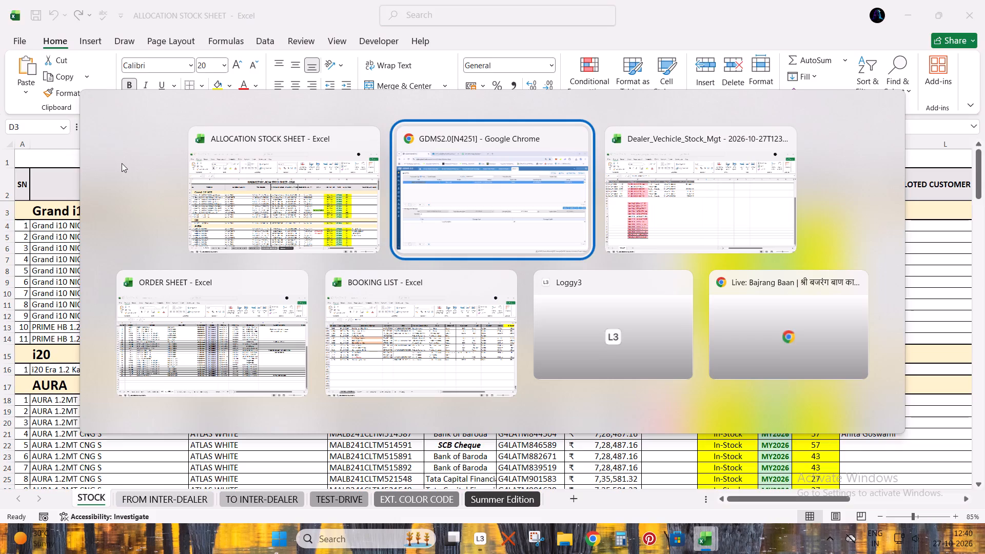
key("Return")
key("ctrl+c")
key("ctrl+v")
key("alt+Tab")
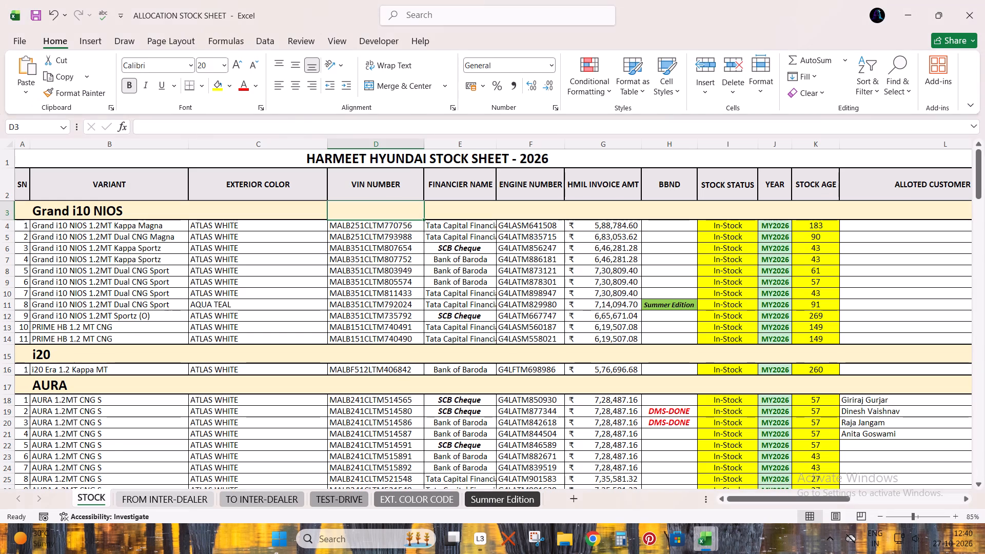
key("Right")
key("ctrl+f")
key("ctrl+v")
key("Return")
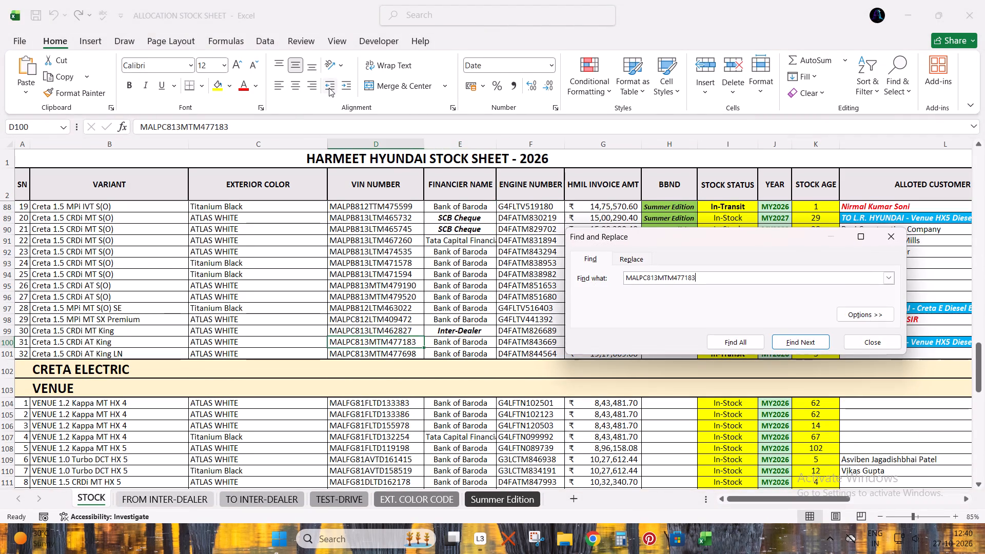
key("Return")
key("Return")
key("Escape")
key("Right")
key("Right")
key("Right")
key("Right")
key("Right")
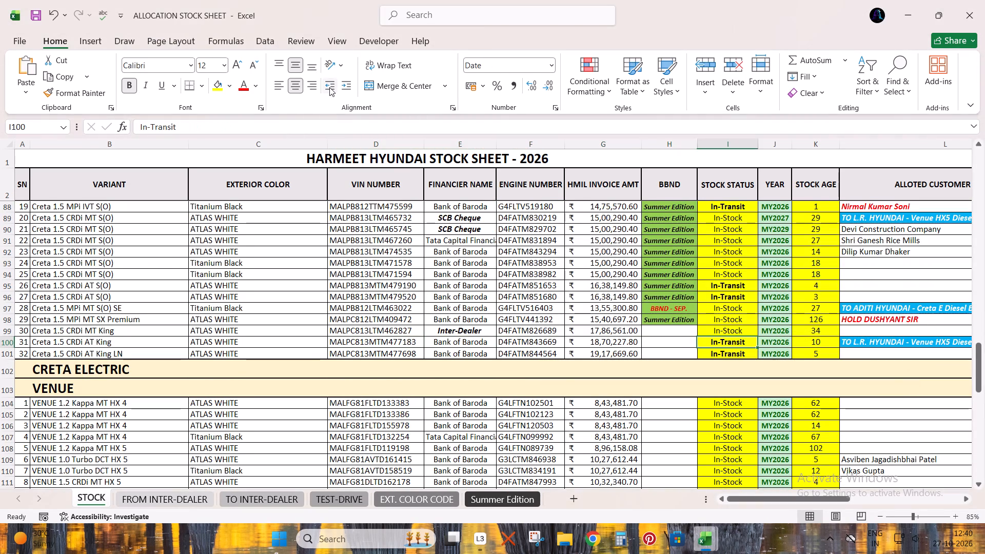
key("ctrl+d")
key("ctrl+s")
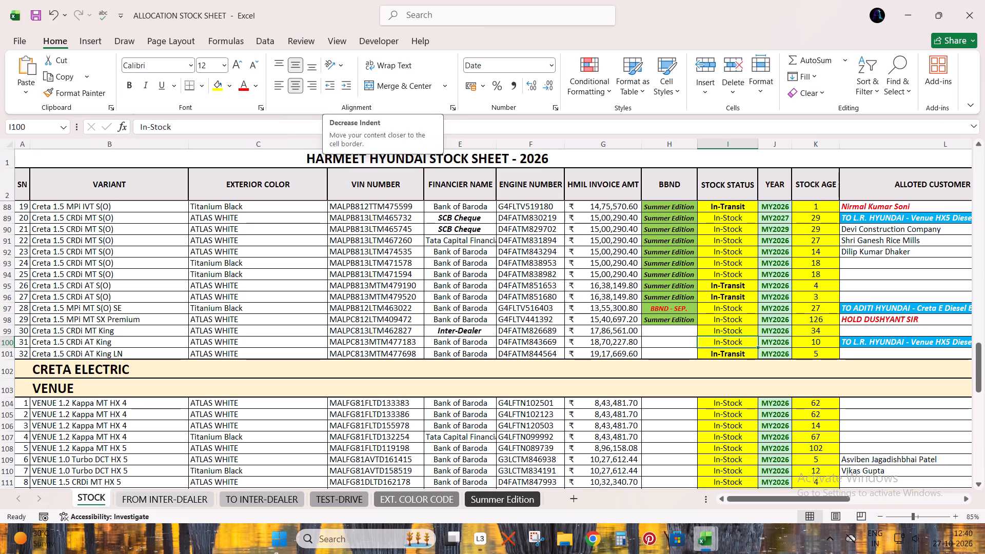
key("ctrl+s")
In the Dealer_Vechicle_Stock_Mgt workbook, filter the Vin Number column by colour to show only the VINs without fill.
key("alt+Tab")
key("alt+Tab")
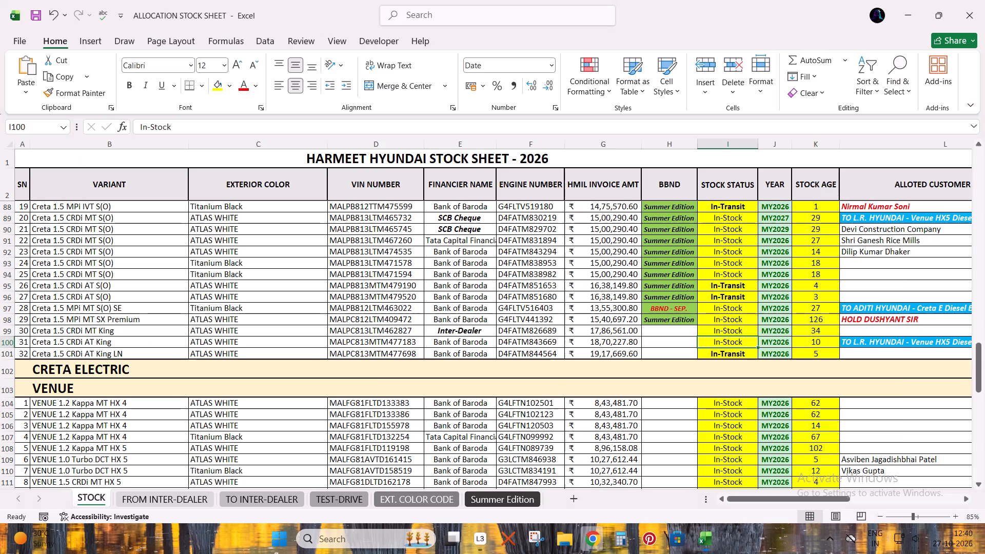
key("alt+Tab")
key("alt+Tab")
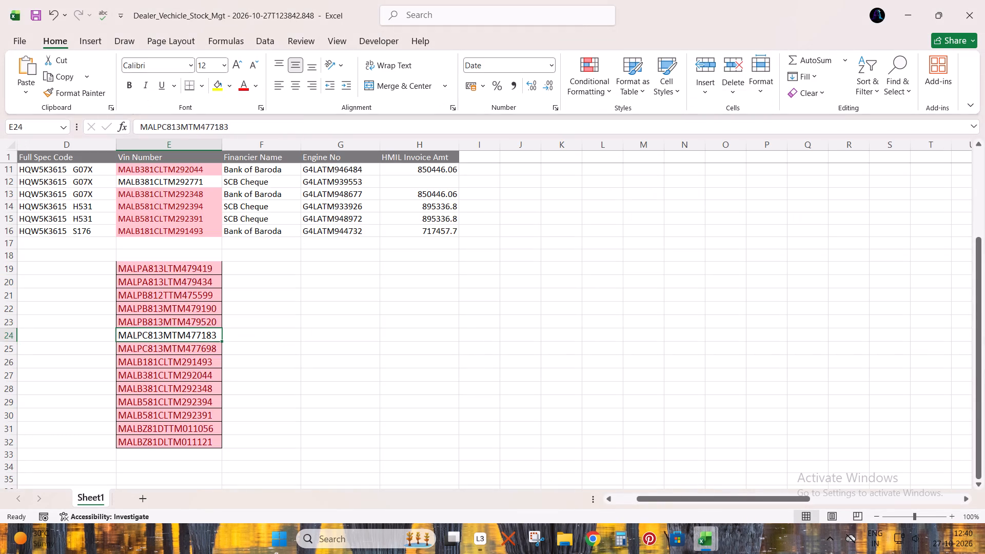
key("ctrl+Up")
key("ctrl+Up")
key("ctrl+Up")
key("ctrl+Up")
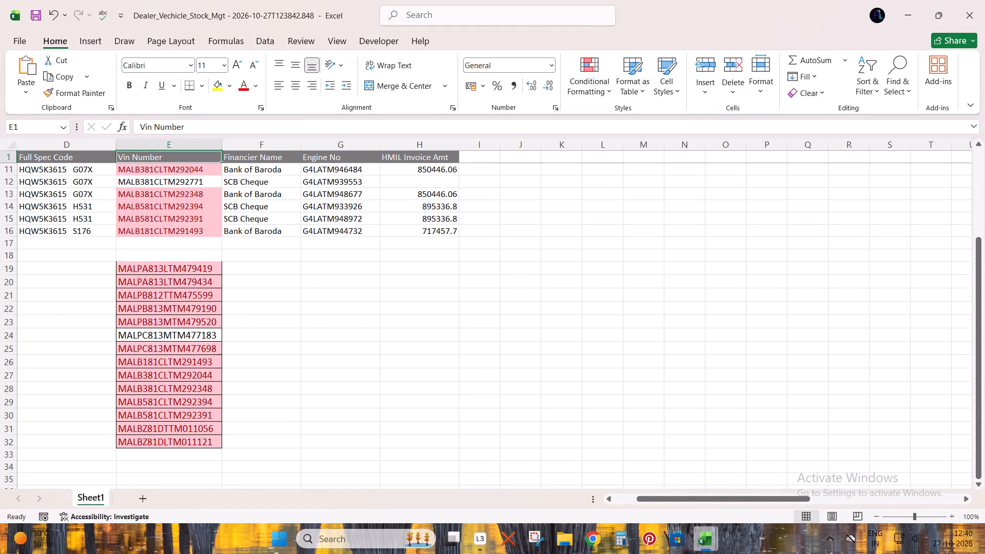
key("Down")
key("Up")
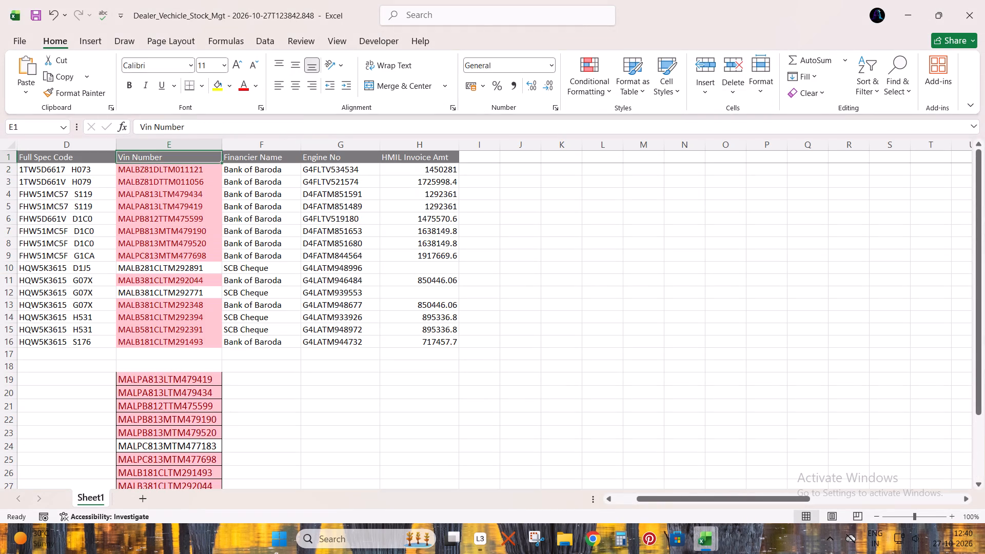
key("ctrl+Left")
key("Right")
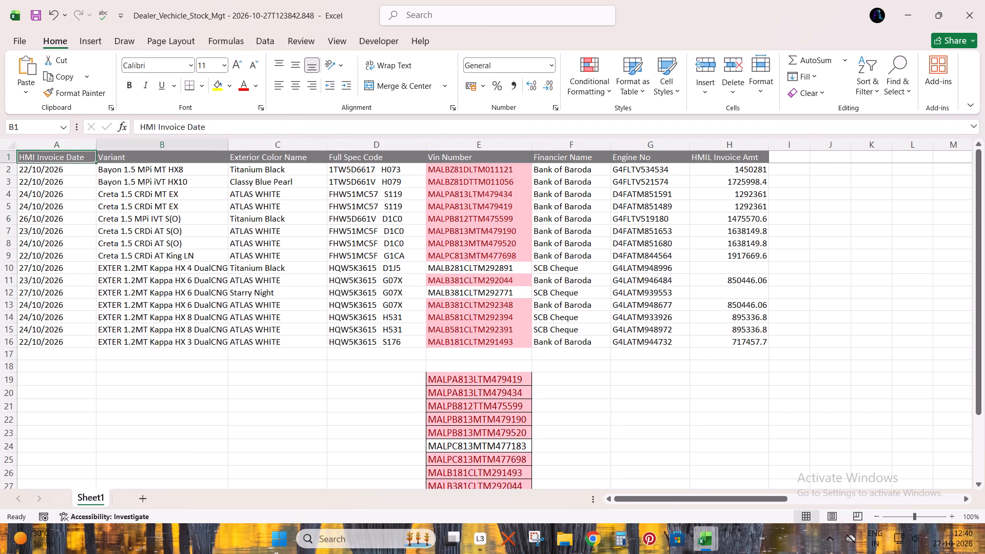
key("ctrl+Right")
key("Left")
key("Left")
key("Left")
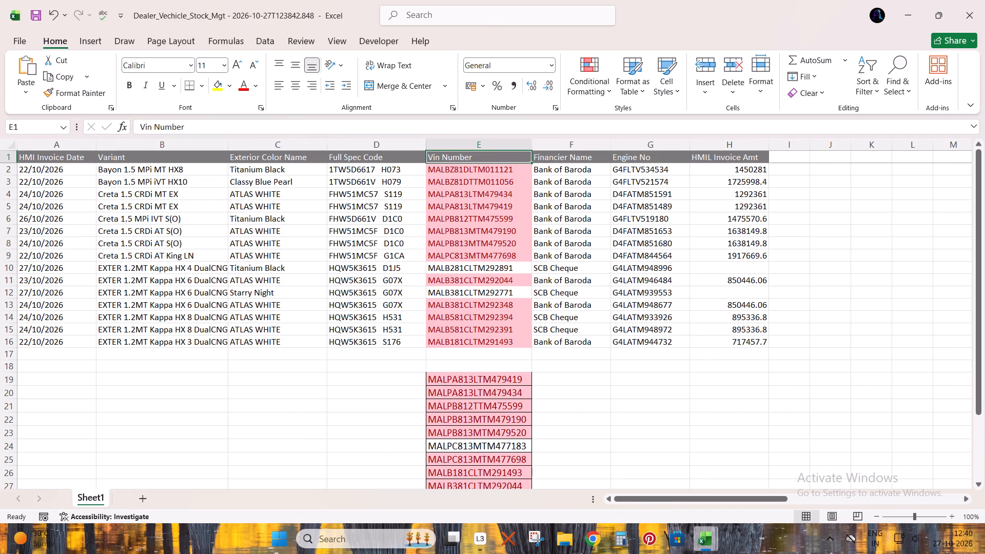
key("ctrl+shift+l")
key("alt+Down")
key("Down")
key("Down")
key("Down")
key("Down")
key("Down")
key("Down")
key("Right")
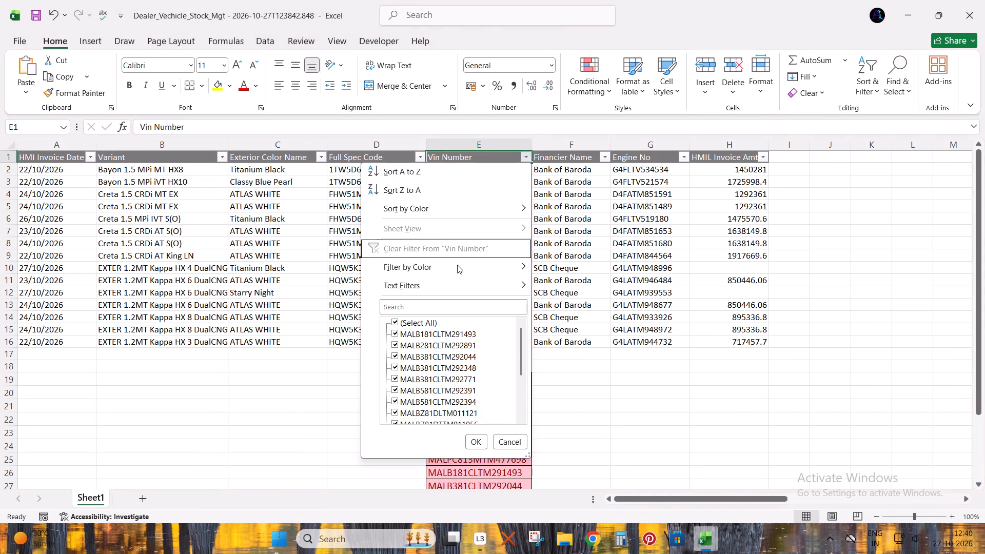
key("Down")
key("Return")
key("Down")
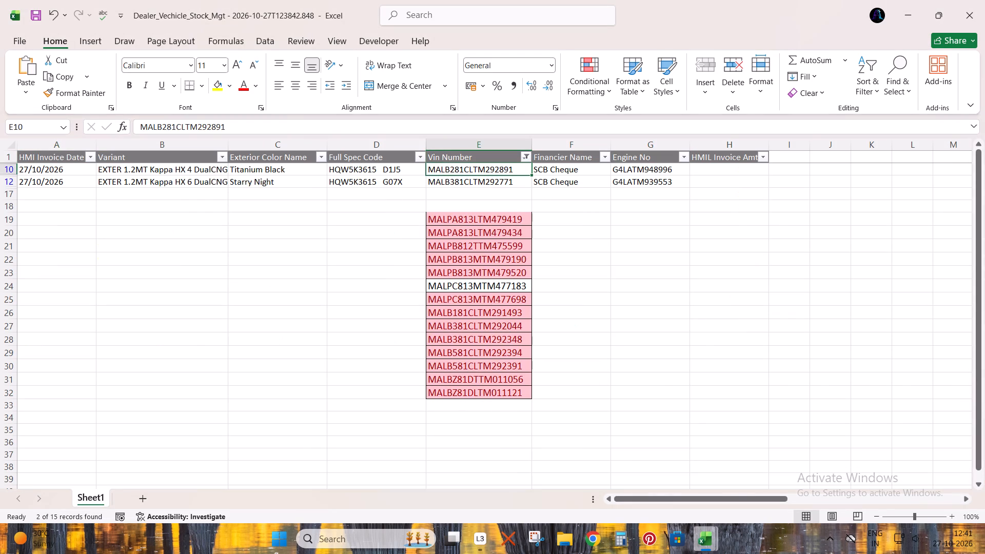
Autofit the width of the Variant column.
double_click(229, 144)
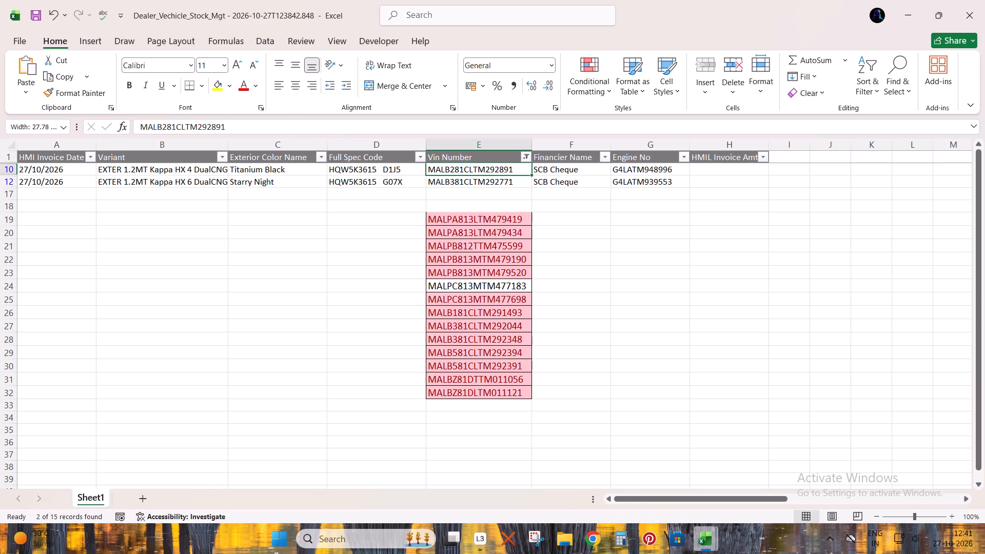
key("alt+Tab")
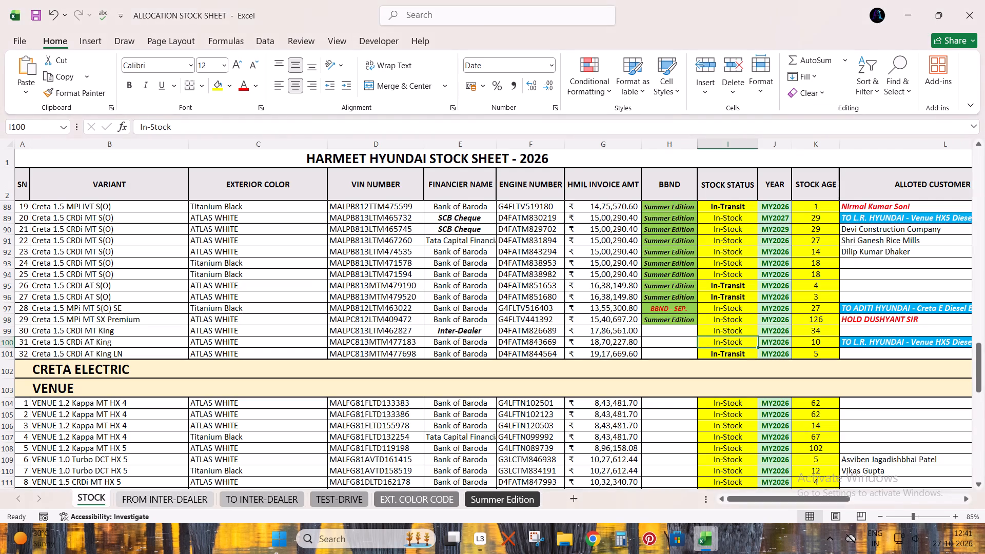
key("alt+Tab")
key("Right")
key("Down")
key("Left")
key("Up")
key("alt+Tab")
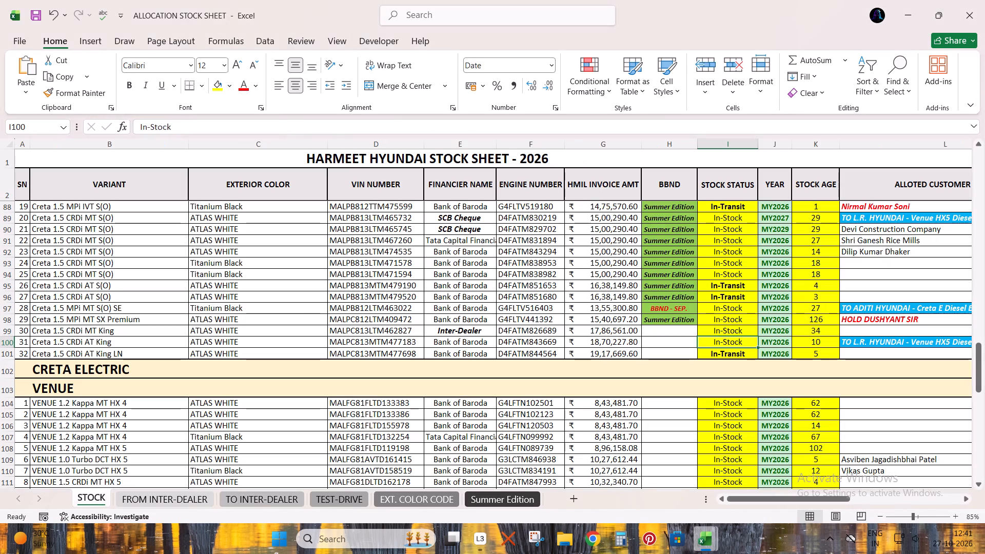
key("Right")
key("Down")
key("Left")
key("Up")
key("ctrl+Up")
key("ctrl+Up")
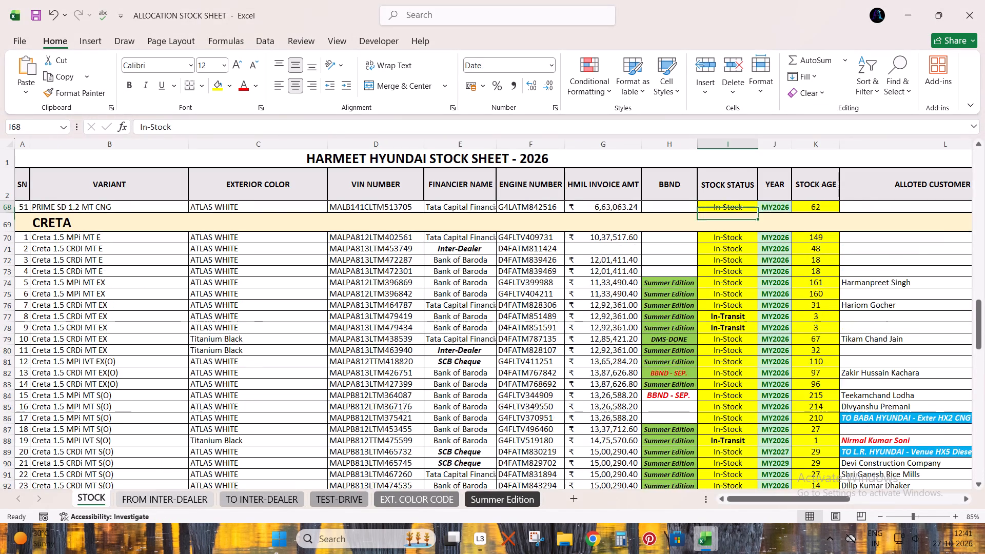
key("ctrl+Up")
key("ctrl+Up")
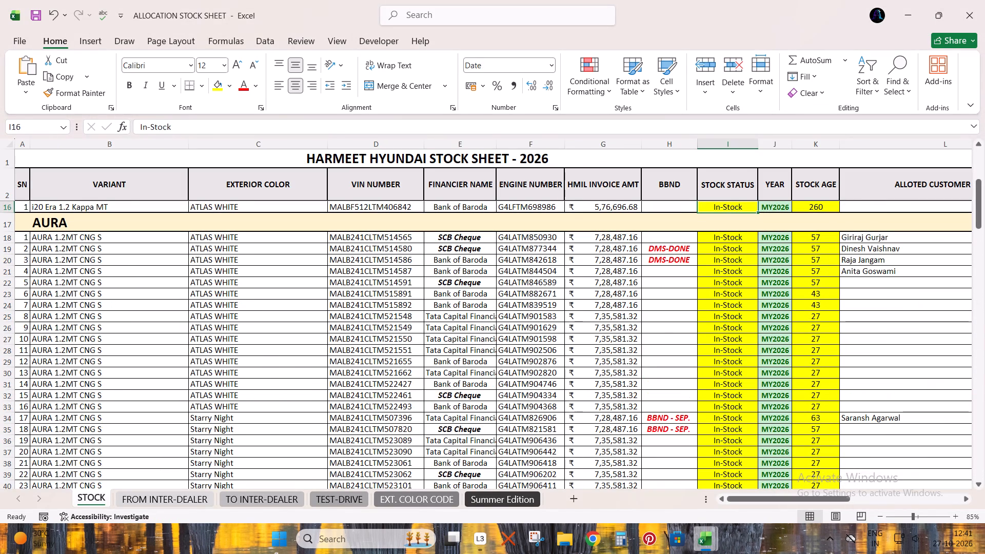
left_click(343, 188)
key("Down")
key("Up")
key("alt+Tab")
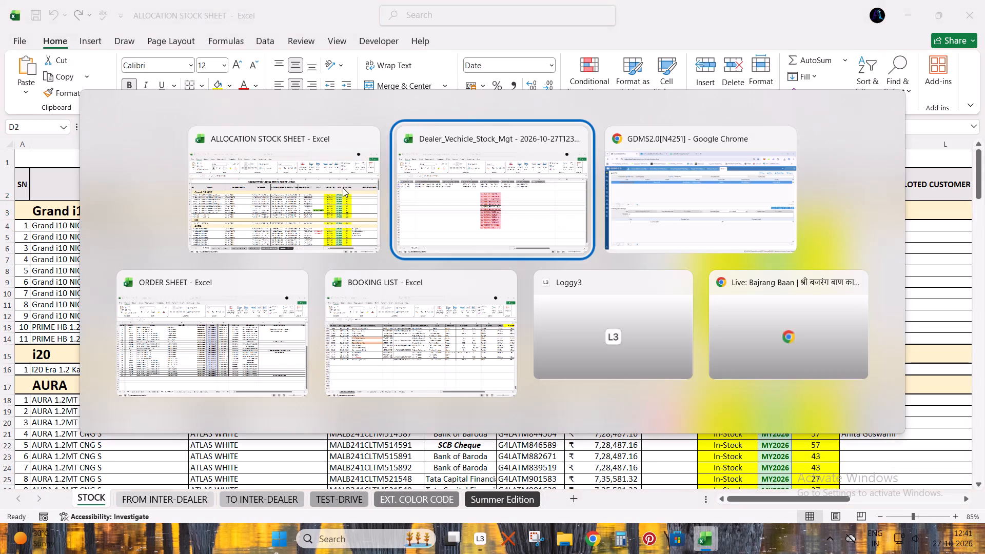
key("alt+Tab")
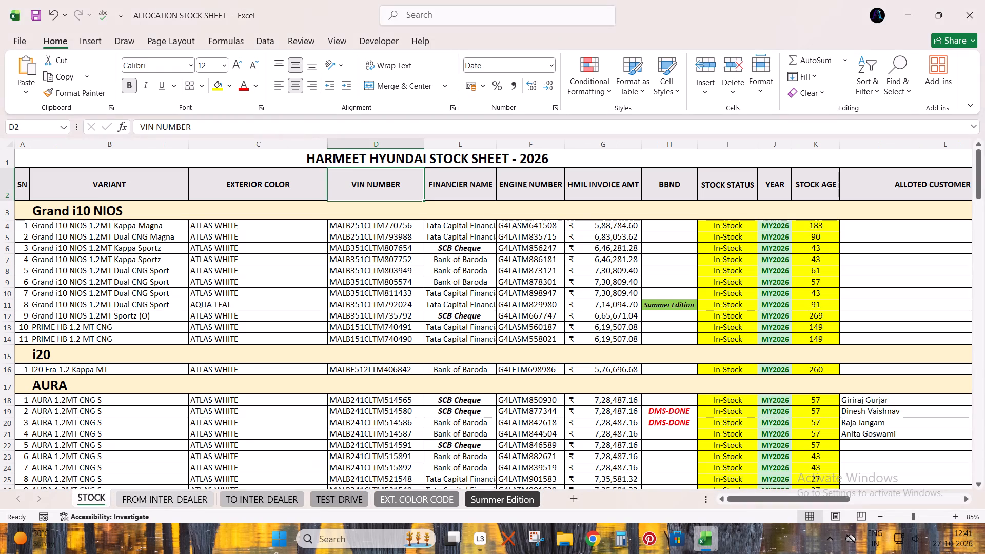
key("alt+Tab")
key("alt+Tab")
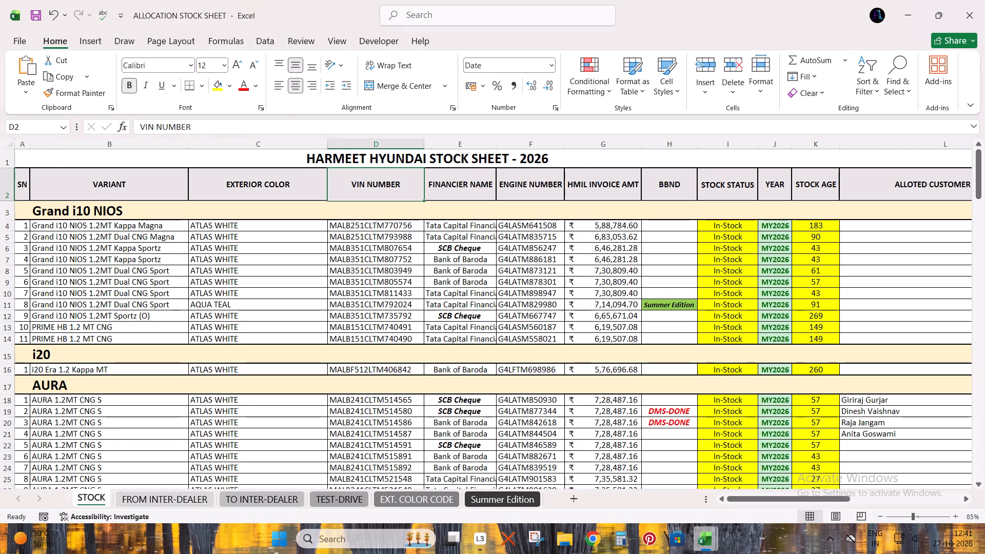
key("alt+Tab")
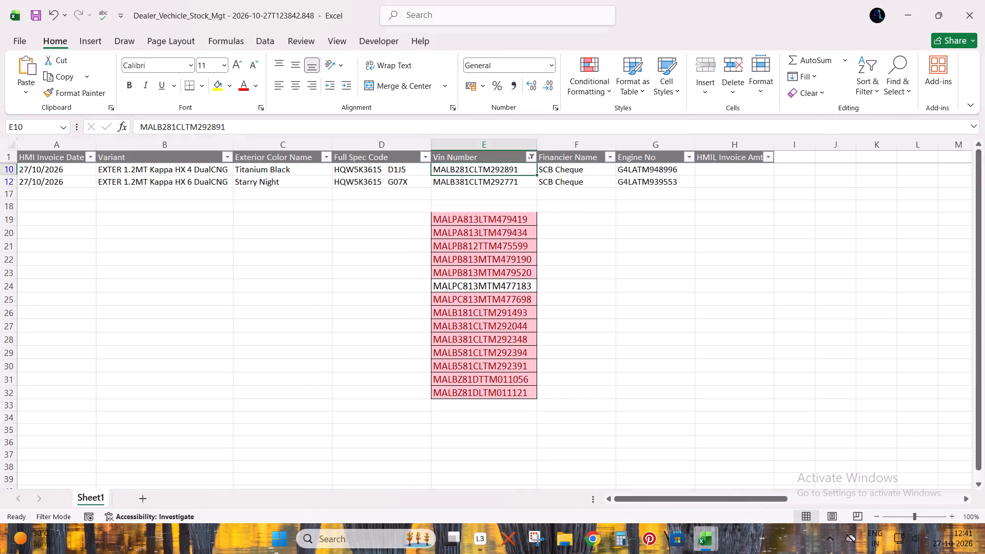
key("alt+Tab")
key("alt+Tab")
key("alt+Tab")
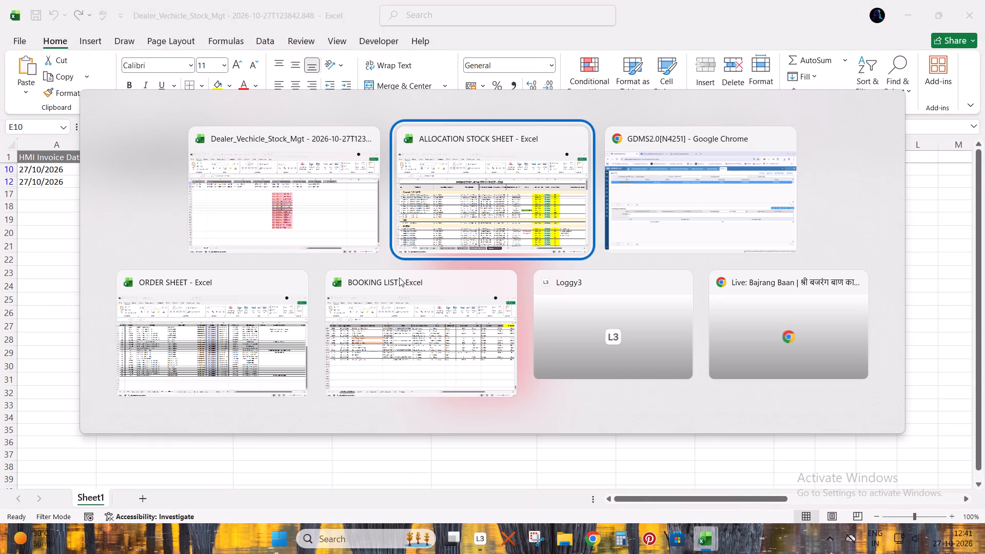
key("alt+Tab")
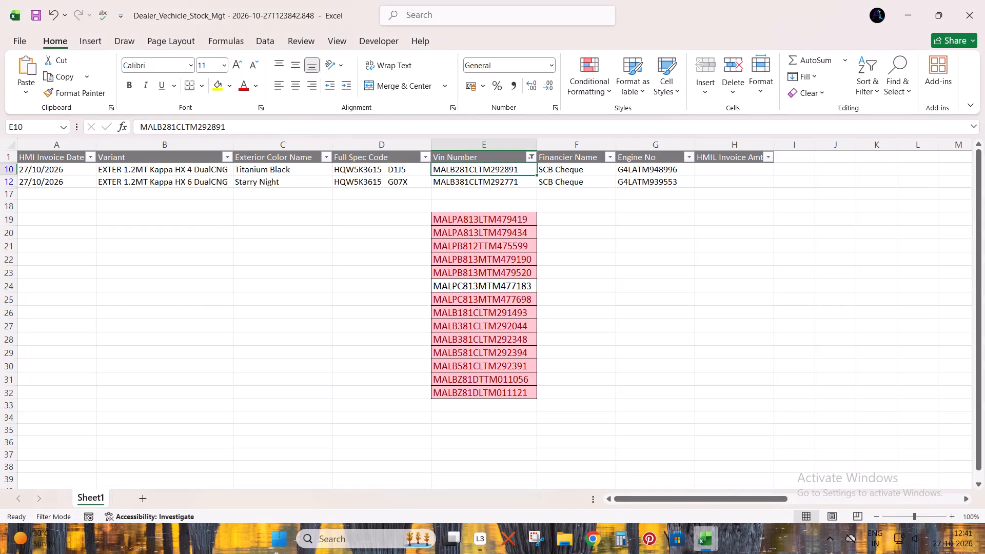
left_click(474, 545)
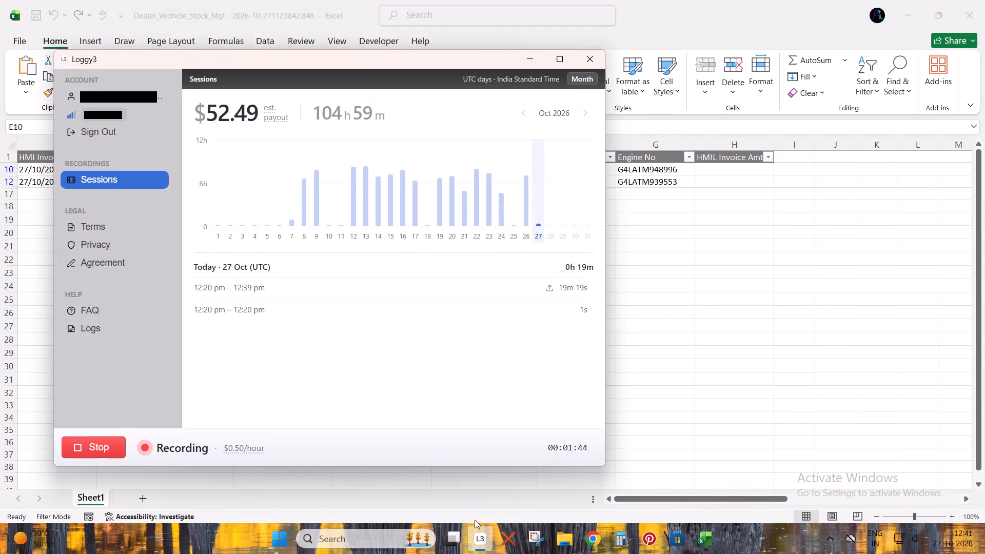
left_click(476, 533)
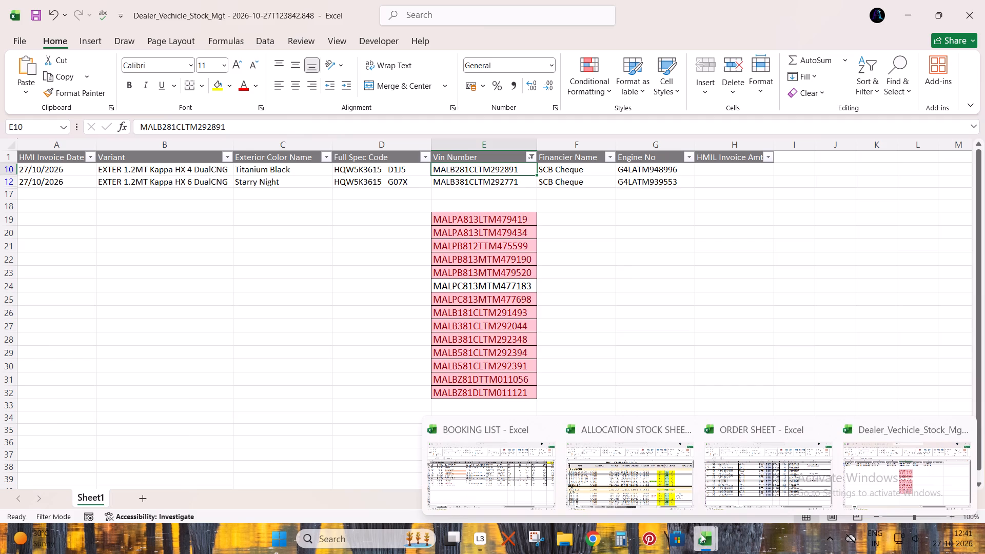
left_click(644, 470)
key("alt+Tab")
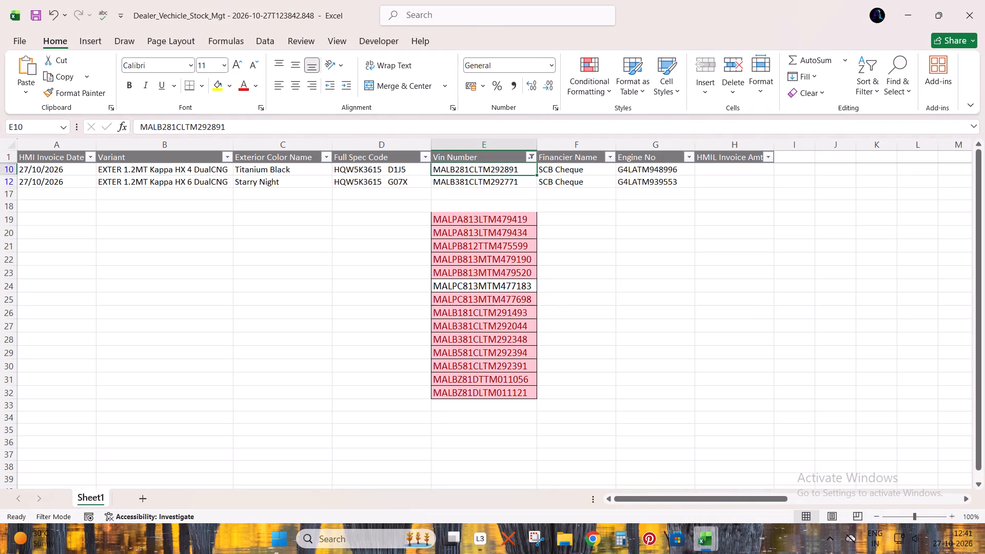
Copy the variant EXTER 1.2MT Kappa HX 4 DualCNG from the export and search the allocation stock sheet for it.
left_click(176, 173)
key("ctrl+c")
key("alt+Tab")
key("Right")
key("ctrl+f")
key("ctrl+v")
key("Return")
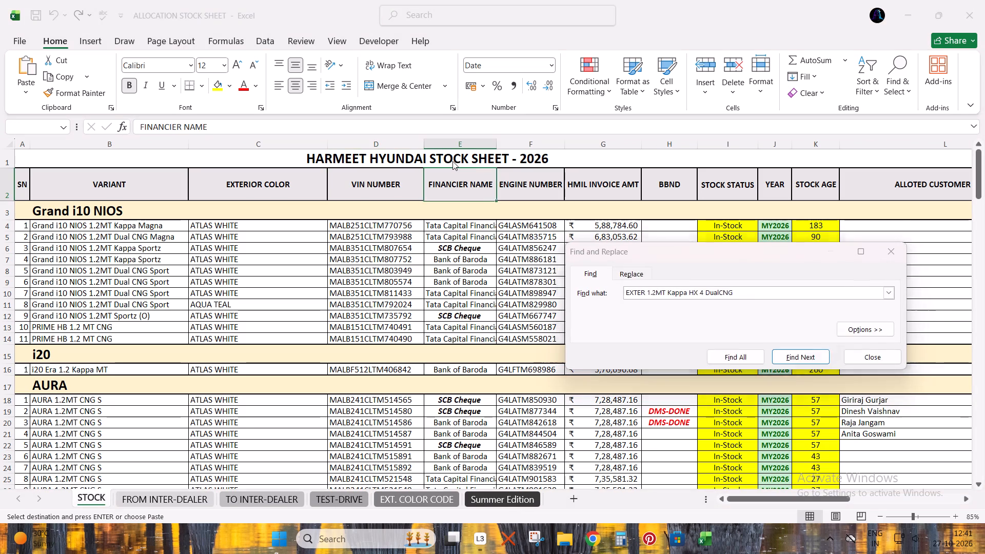
key("Return")
Insert a blank row in the EXTER section of the STOCK sheet, between the HX 3 DualCNG and HX 6 DualCNG vehicles.
scroll(401, 214, "down", 2)
scroll(422, 265, "up", 1)
scroll(431, 262, "down", 5)
scroll(384, 291, "up", 1)
scroll(359, 305, "down", 6)
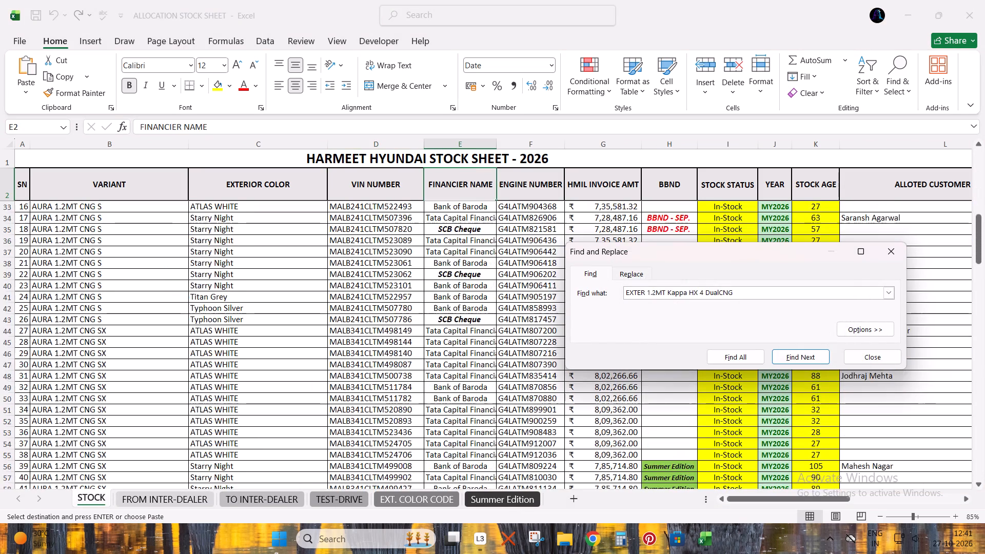
scroll(225, 398, "down", 20)
scroll(225, 398, "down", 3)
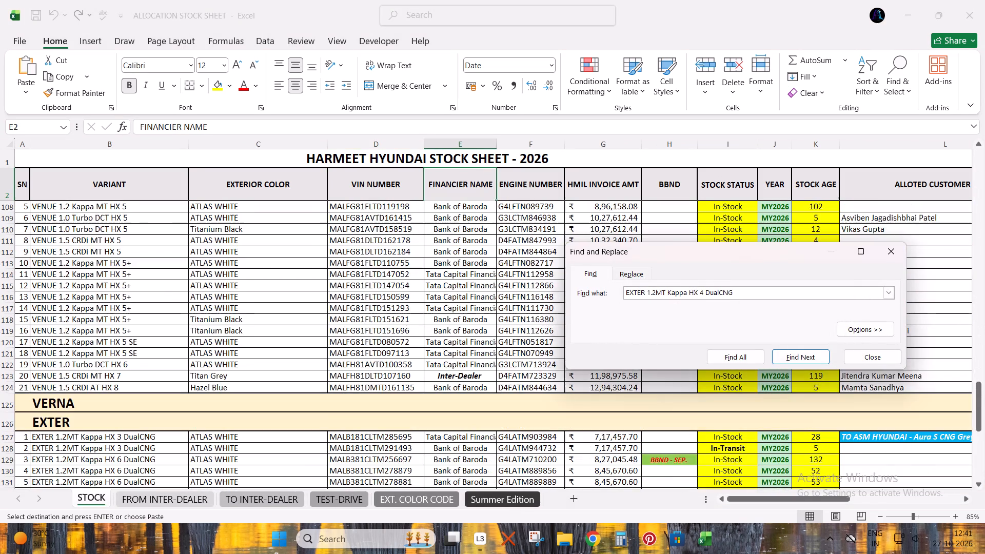
scroll(225, 398, "down", 5)
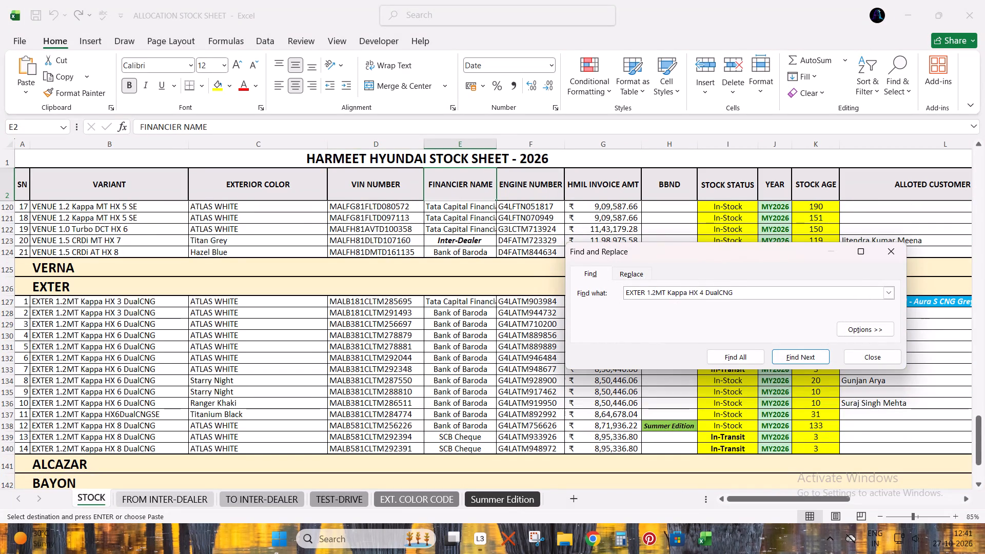
left_click(150, 326)
key("Escape")
key("Escape")
key("Escape")
key("Escape")
key("Escape")
left_click(896, 256)
key("Escape")
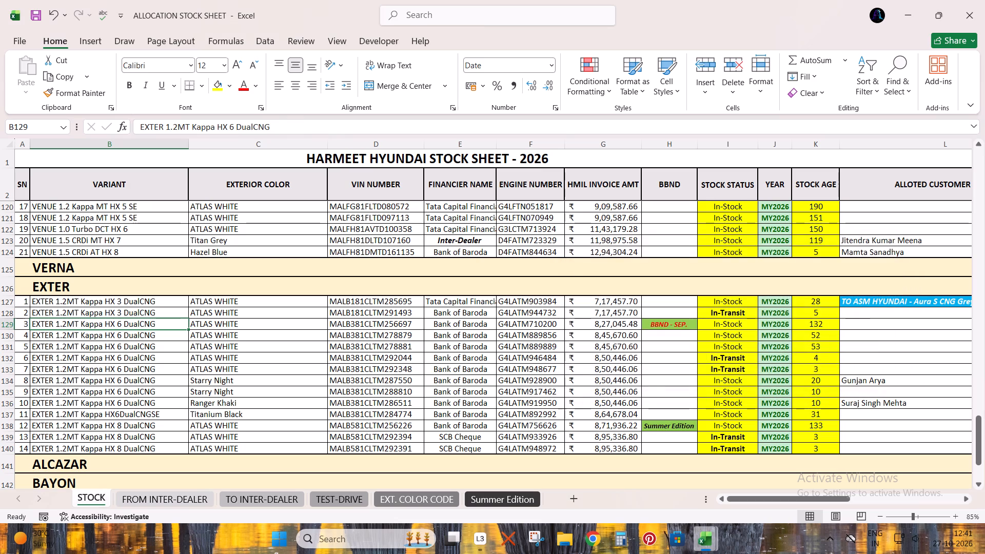
key("Escape")
key("Escape")
key("Escape")
key("Escape")
key("Escape")
key("Escape")
key("Escape")
key("Escape")
key("Escape")
key("Escape")
key("Escape")
key("Escape")
key("Escape")
key("Escape")
key("Escape")
key("Escape")
key("shift+space")
key("ctrl+plus")
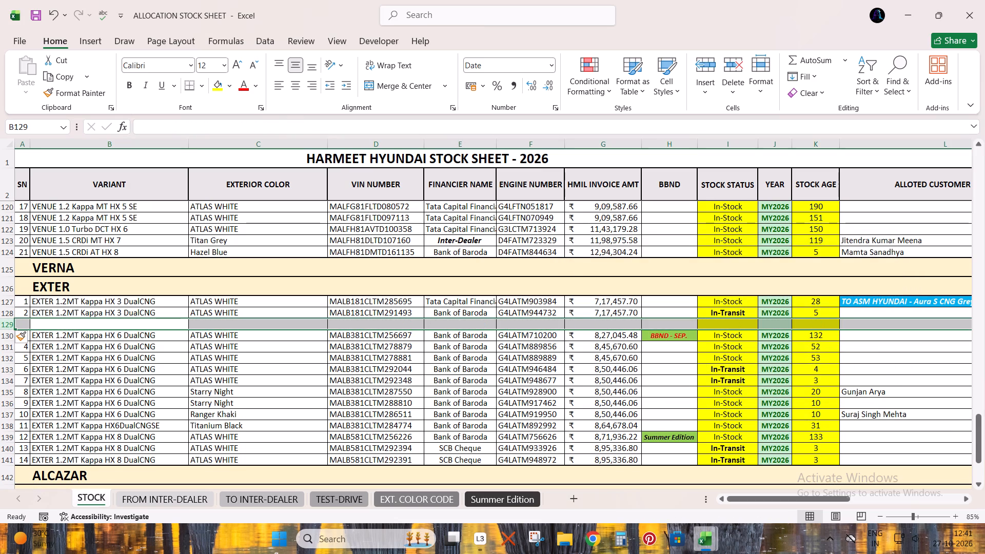
key("Down")
key("Up")
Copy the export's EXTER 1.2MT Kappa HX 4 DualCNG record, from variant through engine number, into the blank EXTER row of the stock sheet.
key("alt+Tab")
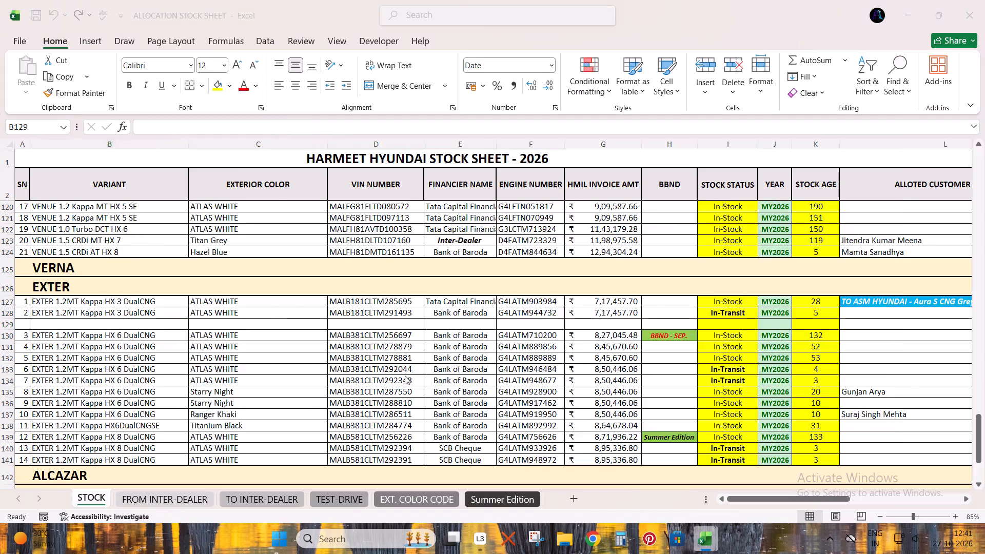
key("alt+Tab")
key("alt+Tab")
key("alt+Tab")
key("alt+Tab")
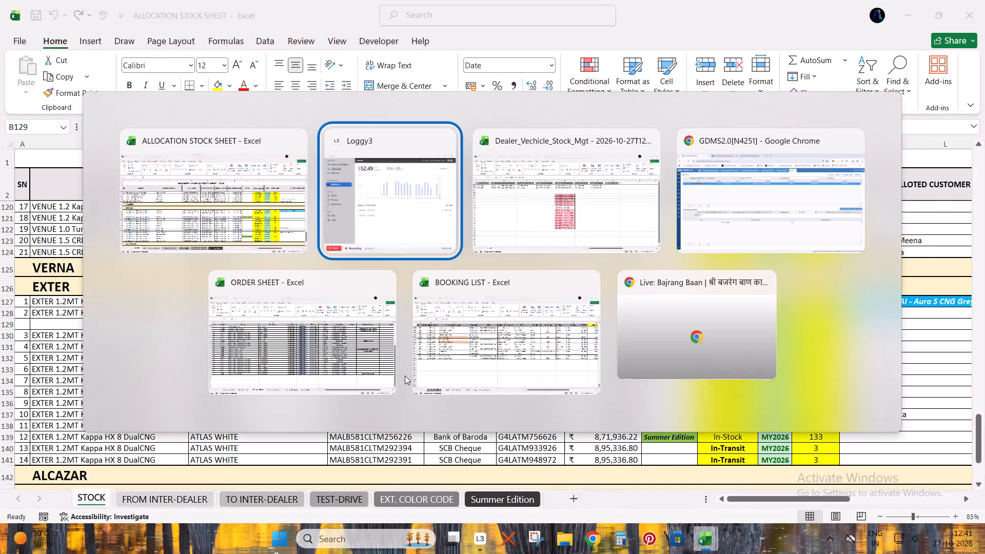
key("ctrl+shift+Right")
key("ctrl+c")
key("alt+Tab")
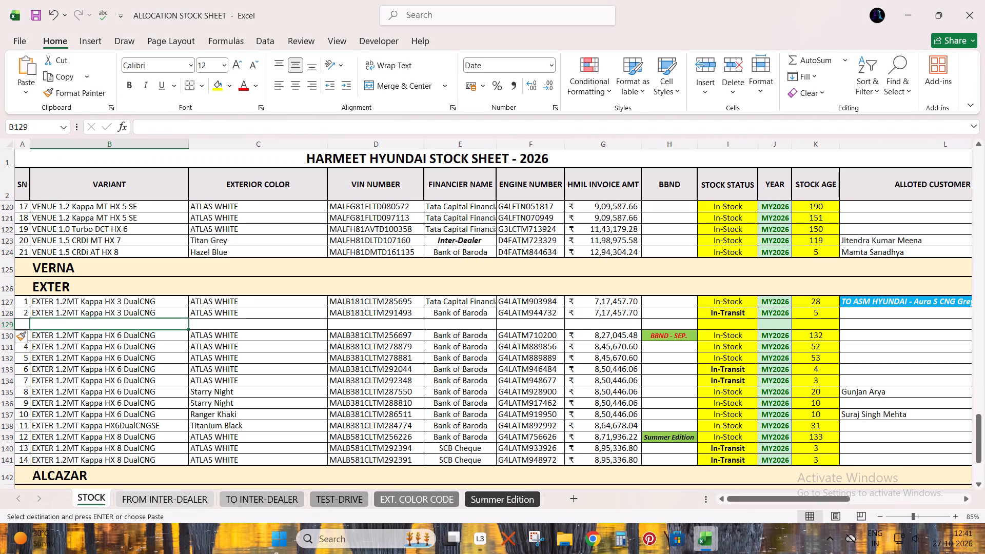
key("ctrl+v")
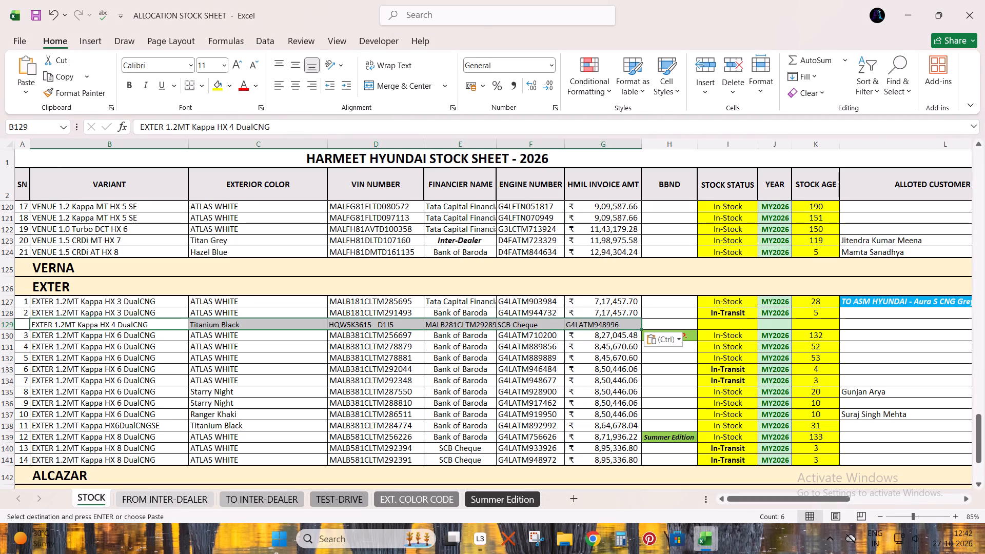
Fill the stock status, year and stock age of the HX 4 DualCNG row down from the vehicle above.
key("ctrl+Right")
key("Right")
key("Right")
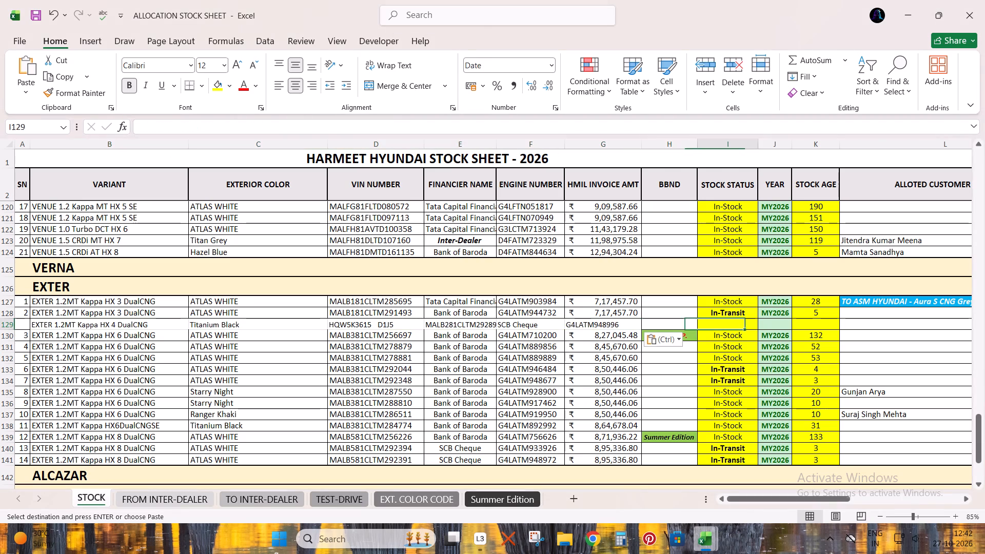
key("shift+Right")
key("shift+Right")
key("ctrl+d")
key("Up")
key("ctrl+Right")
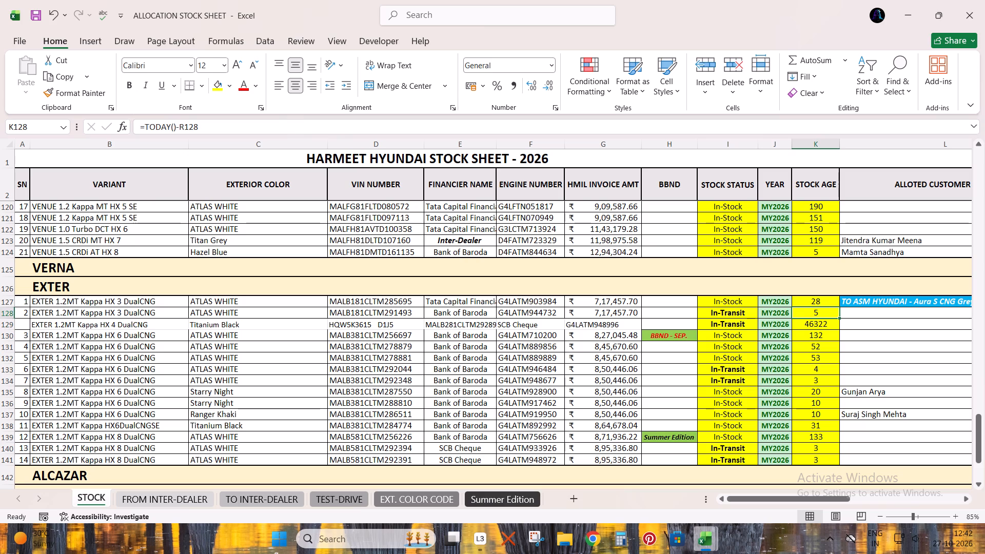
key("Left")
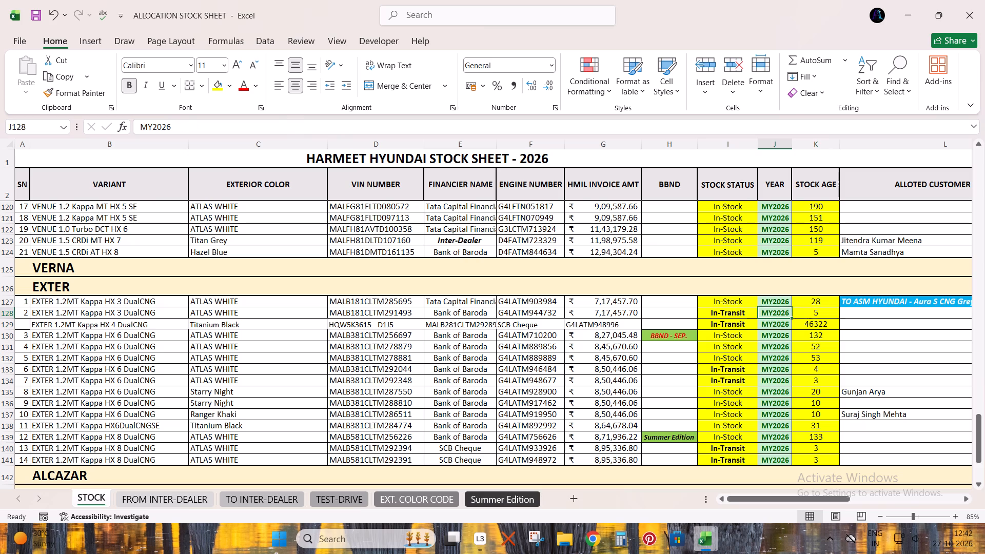
Copy the HX 4 DualCNG spec code HQW5K3615 D1J5 from the export and search the Summer Edition sheet for it.
key("alt+Tab")
key("Escape")
key("Right")
key("Right")
key("ctrl+c")
key("alt+Tab")
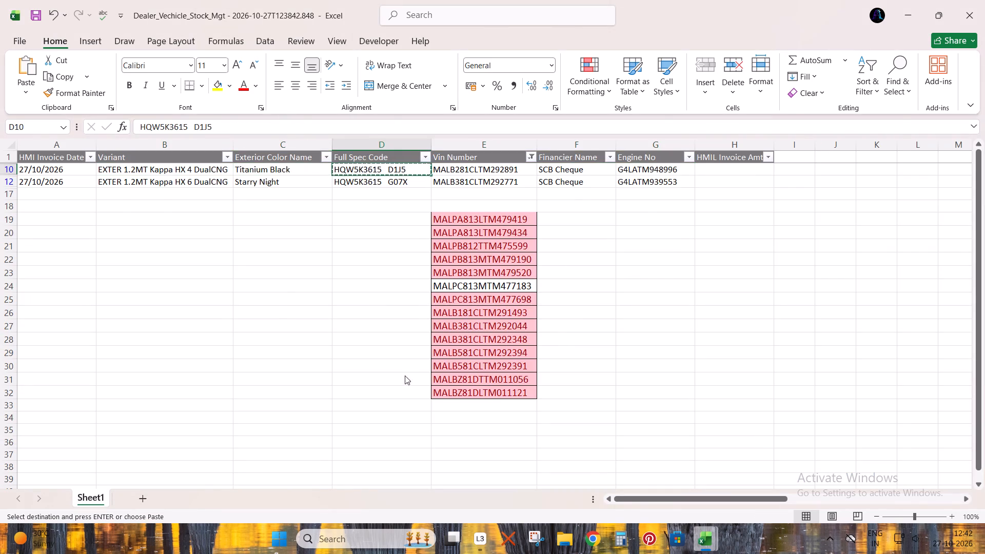
key("ctrl+Page_Down")
key("ctrl+Page_Down")
key("ctrl+Page_Down")
key("ctrl+Page_Down")
key("ctrl+Page_Down")
key("ctrl+Page_Down")
key("ctrl+Page_Down")
key("ctrl+Page_Down")
key("ctrl+Page_Down")
key("ctrl+Page_Down")
key("ctrl+Page_Down")
key("ctrl+Page_Down")
key("ctrl+Page_Down")
key("ctrl+Page_Down")
key("ctrl+Page_Down")
key("ctrl+Page_Down")
key("ctrl+Page_Down")
key("ctrl+Page_Down")
key("ctrl+Page_Down")
key("ctrl+Page_Down")
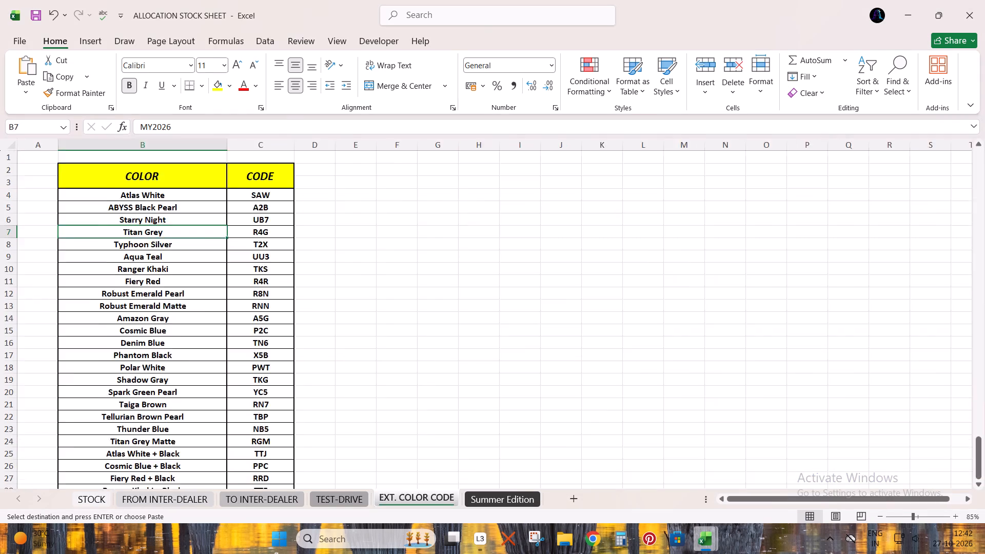
key("Right")
key("ctrl+f")
key("ctrl+v")
key("Return")
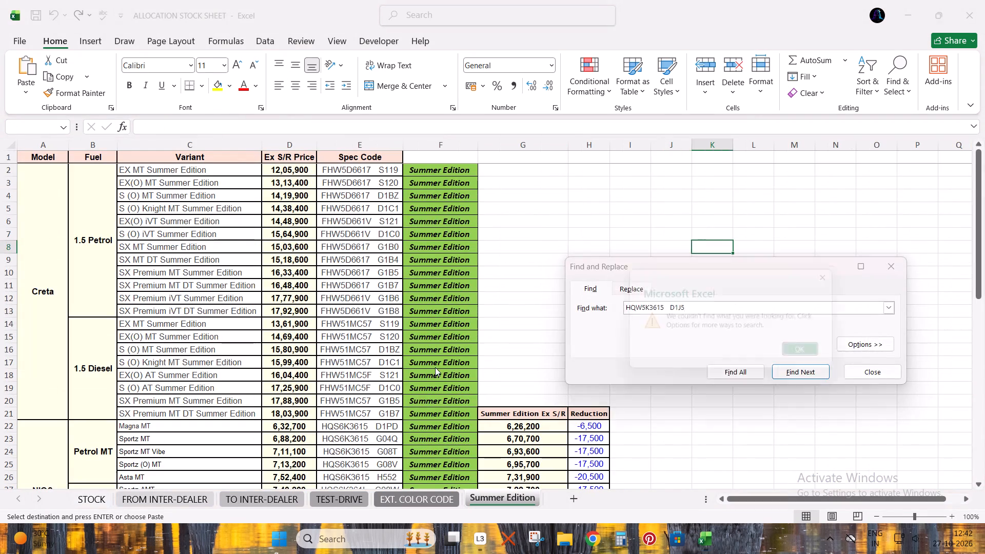
key("Return")
key("Return")
key("Return")
key("Escape")
Copy the HX 6 DualCNG spec code HQW5K3615 G07X from the export and search the Summer Edition sheet for it.
key("alt+Tab")
key("Down")
key("ctrl+c")
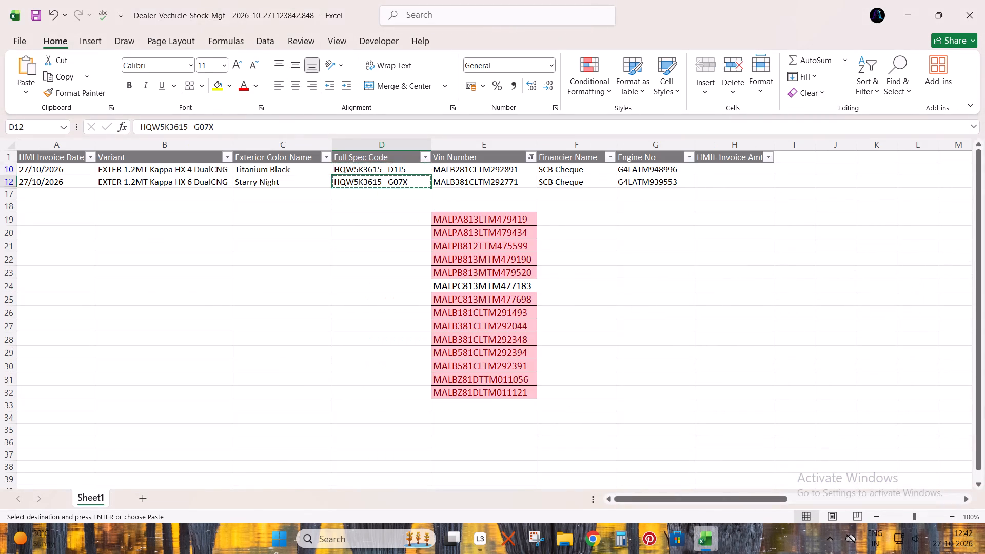
key("alt+Tab")
key("Right")
key("ctrl+f")
key("ctrl+v")
key("Return")
key("Return")
key("Return")
key("Escape")
key("Escape")
key("Escape")
Delete the Full Spec Code column from the export workbook.
key("alt+Tab")
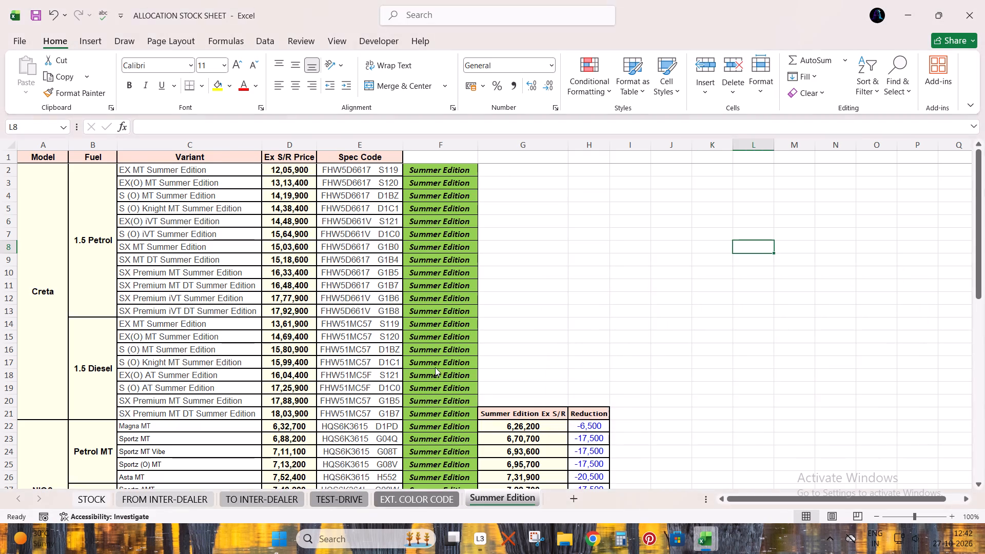
key("ctrl+space")
key("ctrl+minus")
key("Up")
key("Left")
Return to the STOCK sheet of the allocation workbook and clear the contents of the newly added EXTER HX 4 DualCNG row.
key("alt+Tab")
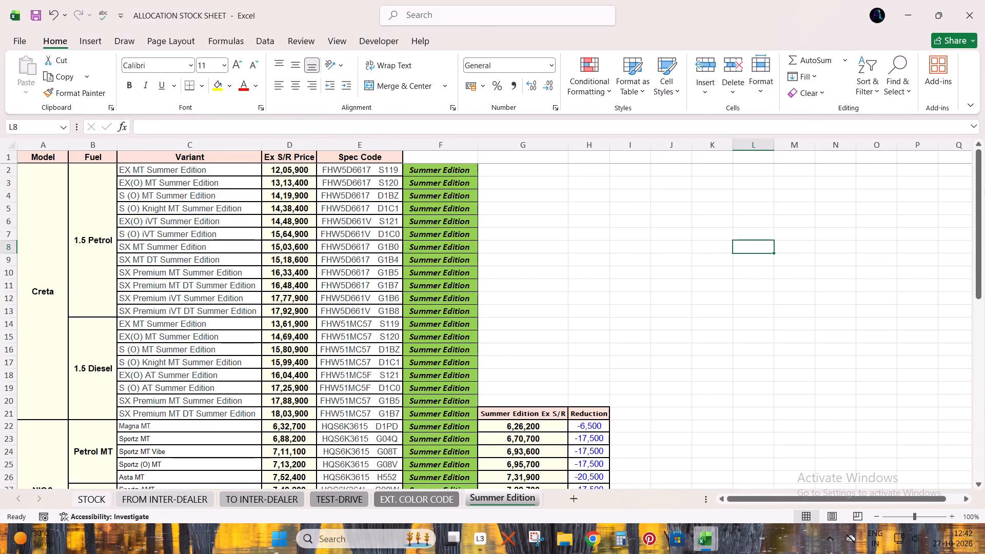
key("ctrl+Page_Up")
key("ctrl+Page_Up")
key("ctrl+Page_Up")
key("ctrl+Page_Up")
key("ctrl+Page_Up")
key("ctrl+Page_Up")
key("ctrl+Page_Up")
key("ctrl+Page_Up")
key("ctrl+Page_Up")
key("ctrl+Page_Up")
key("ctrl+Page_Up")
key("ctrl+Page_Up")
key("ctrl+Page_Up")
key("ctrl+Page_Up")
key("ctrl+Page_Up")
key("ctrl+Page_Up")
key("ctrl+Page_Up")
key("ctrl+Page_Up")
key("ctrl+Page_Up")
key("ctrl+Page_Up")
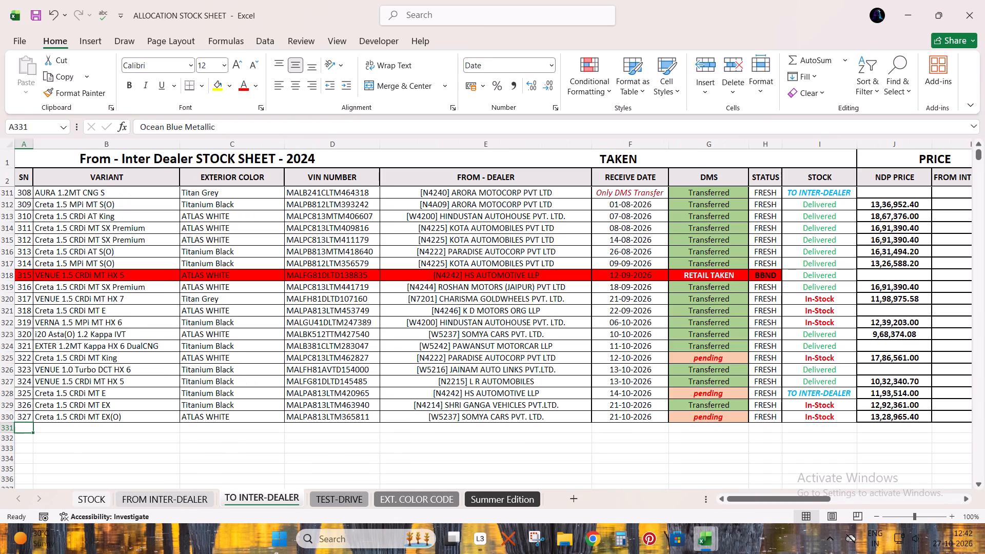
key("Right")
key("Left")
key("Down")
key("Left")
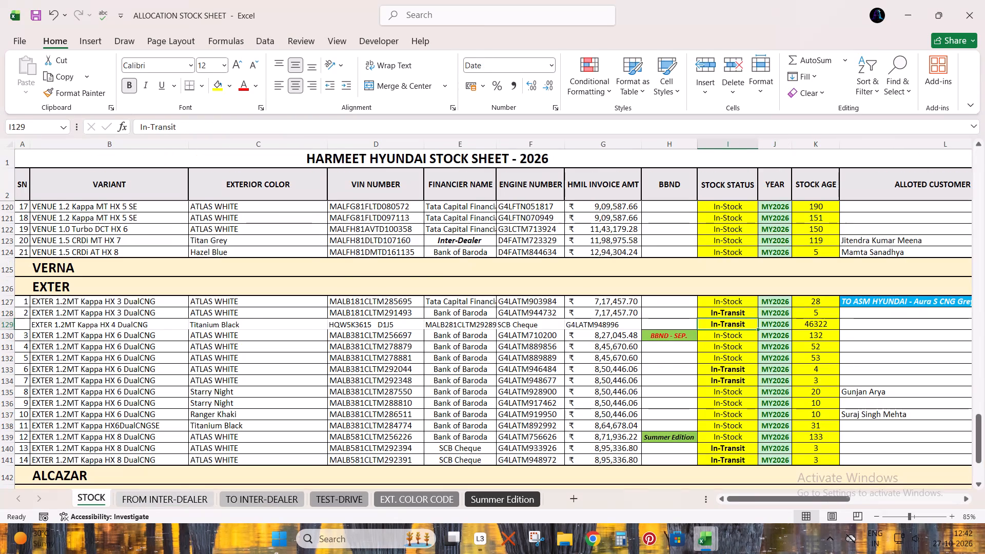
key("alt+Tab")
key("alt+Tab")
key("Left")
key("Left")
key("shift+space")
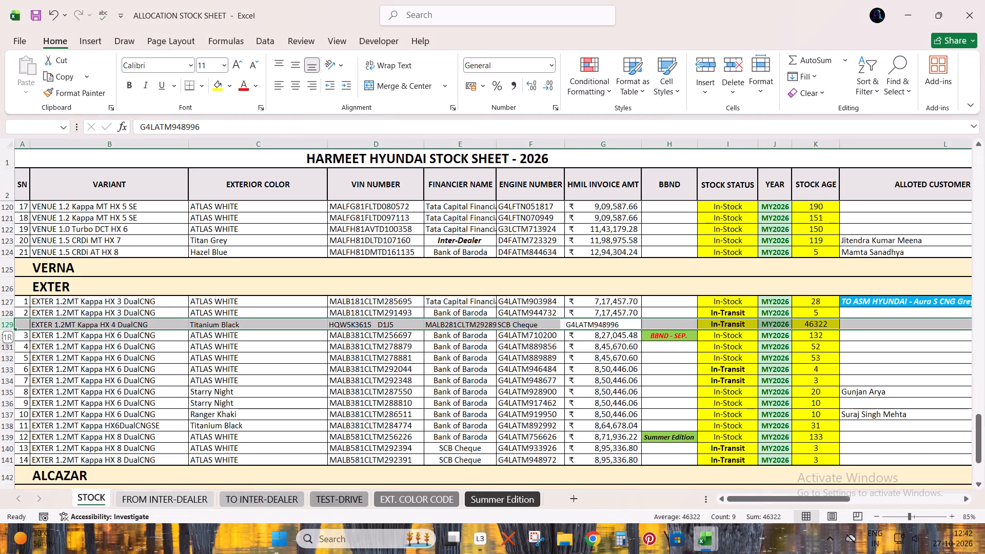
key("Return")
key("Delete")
Copy the HX 4 DualCNG record, from variant through engine number, from the export into the emptied EXTER row of the STOCK sheet.
key("alt+Tab")
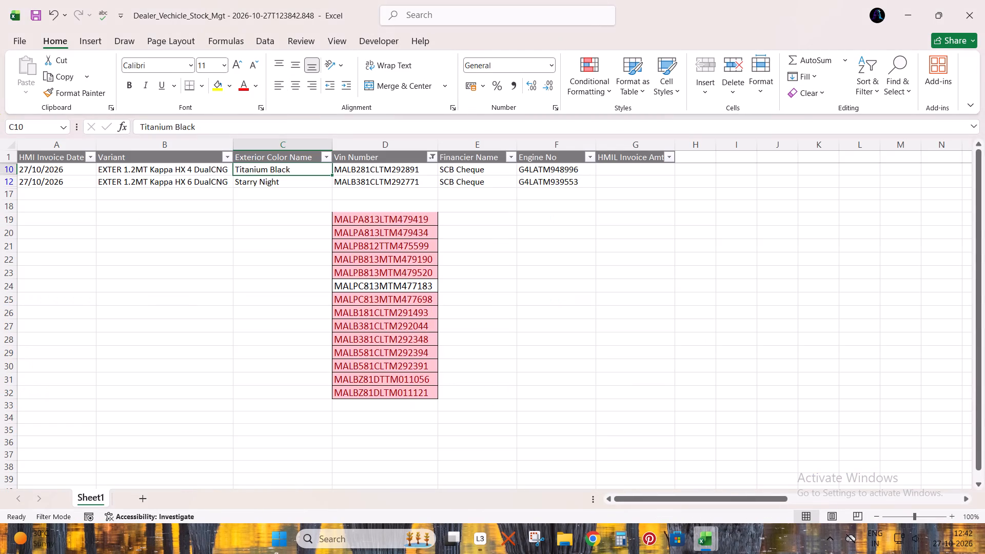
key("Left")
key("Left")
key("Up")
key("Right")
key("Down")
key("ctrl+shift+Right")
key("ctrl+c")
key("alt+Tab")
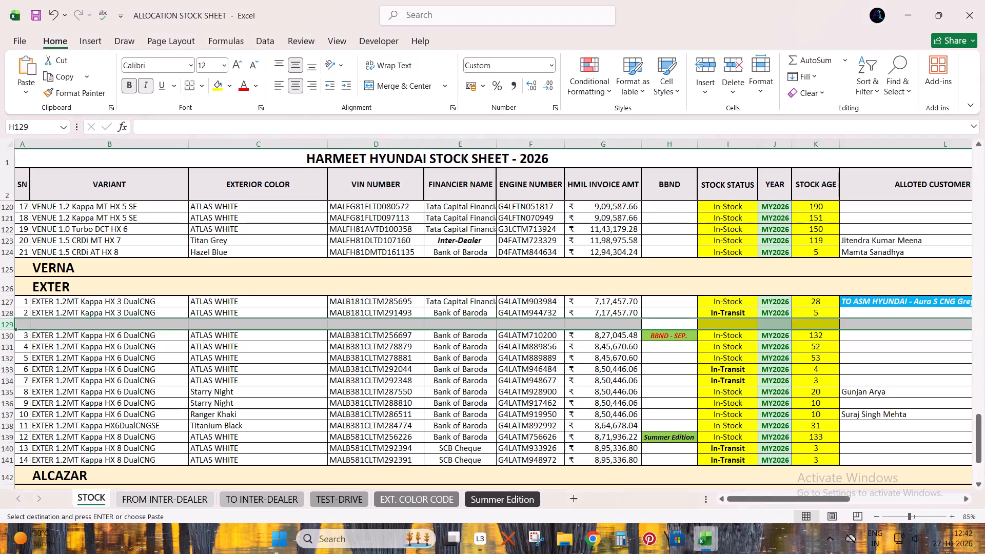
key("Left")
key("ctrl+Left")
key("Left")
key("Right")
key("ctrl+v")
key("ctrl+Right")
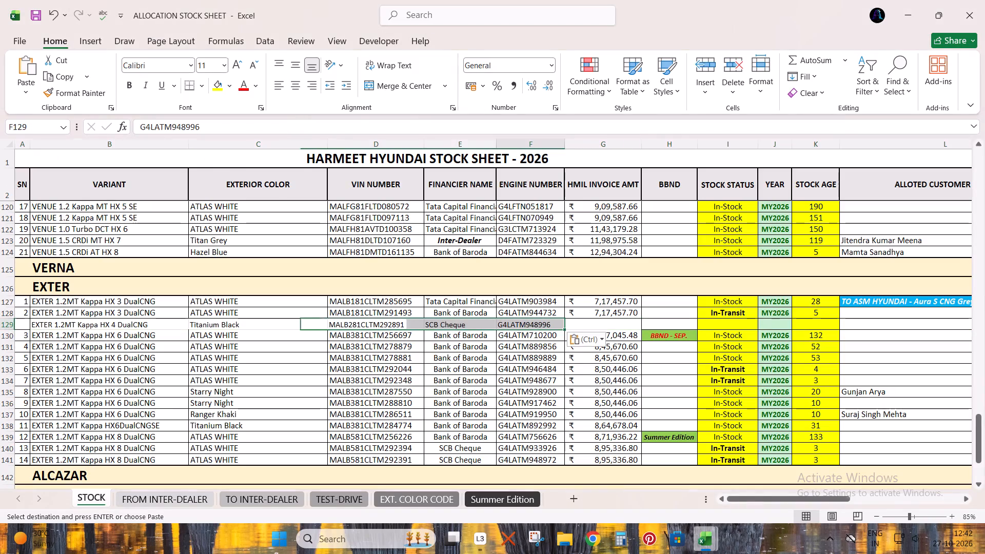
Fill the HX 4 DualCNG row's stock status In-Transit, year MY2026 and stock age formula down from the vehicle above.
key("Right")
key("Right")
key("Right")
key("shift+Right")
key("shift+Right")
key("ctrl+d")
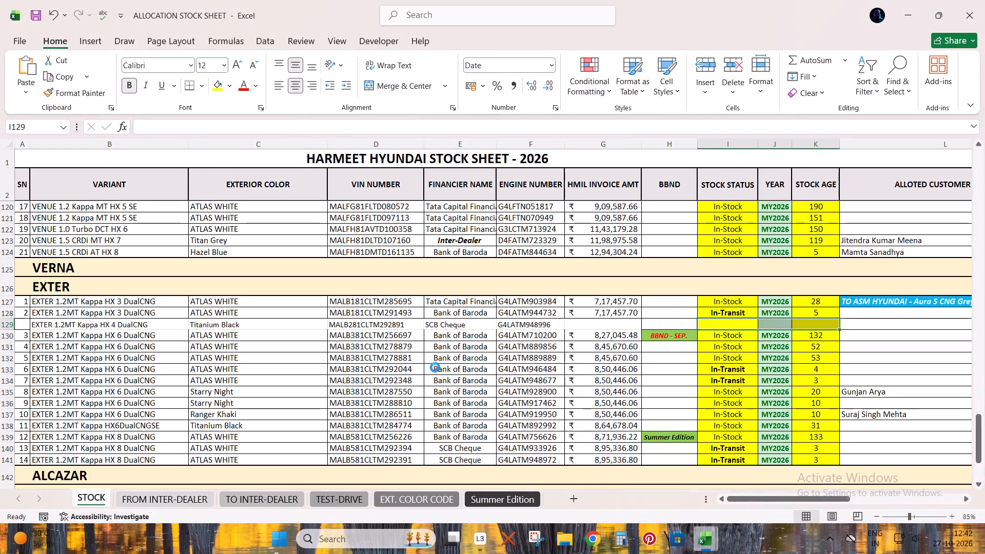
Check the HMI invoice date in the export and set the HX 4 DualCNG row's plant billing date to 27-10.
key("Up")
key("ctrl+Right")
key("ctrl+Right")
key("Down")
key("alt+Tab")
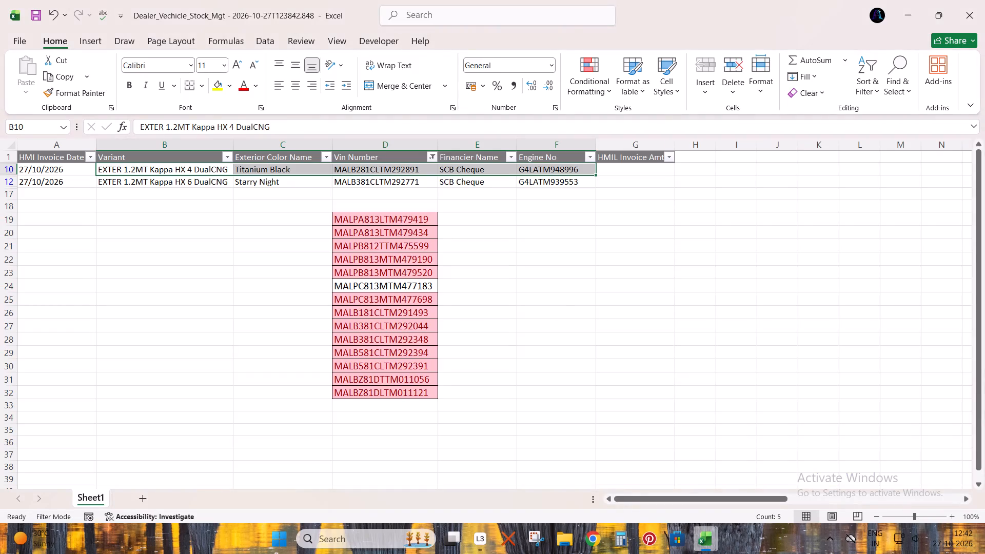
key("alt+Tab")
type("2-")
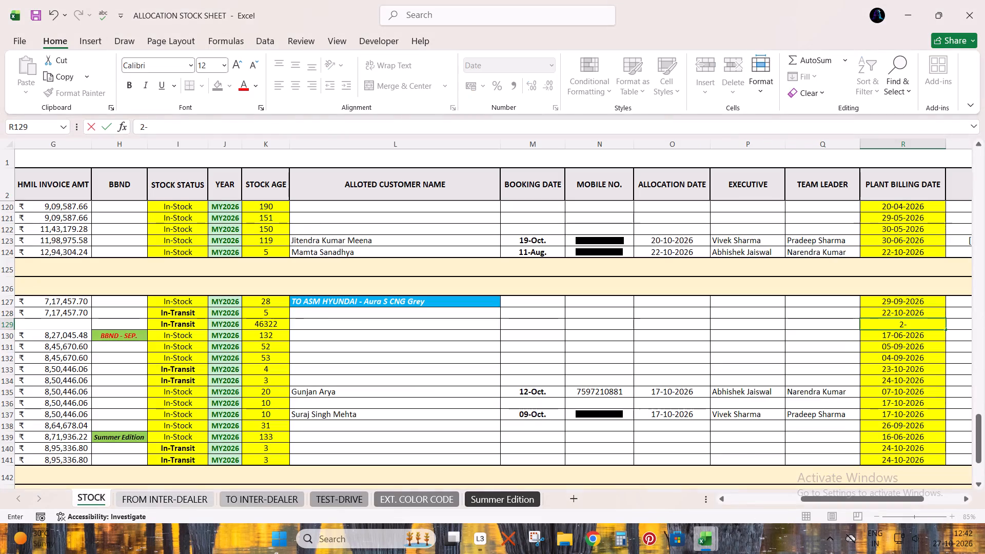
key("Escape")
type("27-")
type("10")
key("Return")
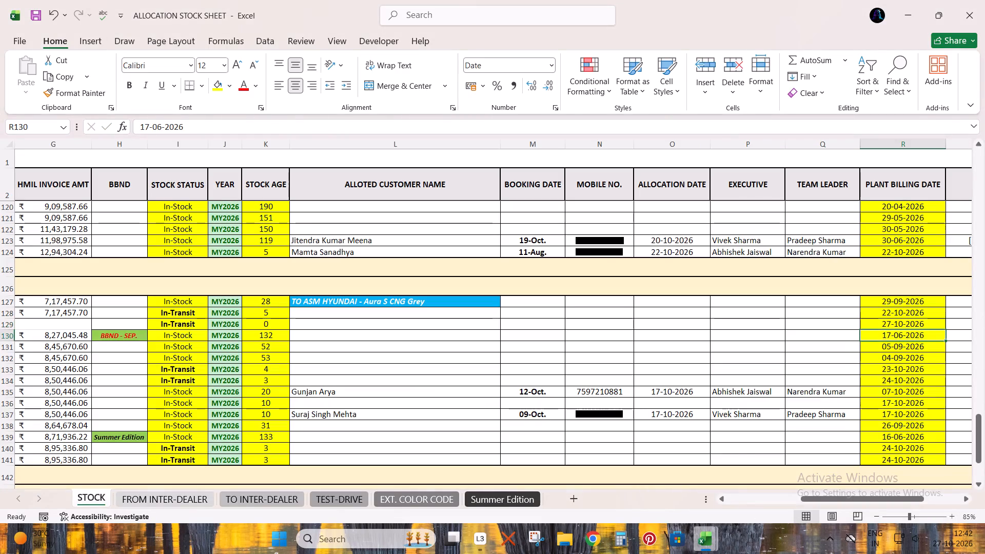
Save the allocation stock sheet workbook.
key("ctrl+Left")
key("ctrl+Left")
key("ctrl+Left")
key("ctrl+Left")
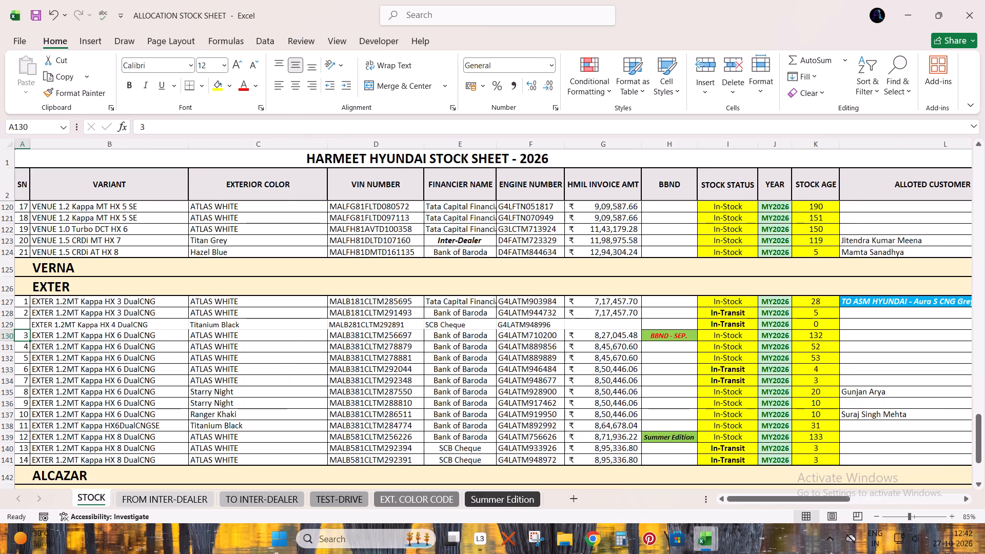
key("ctrl+s")
Apply the formatting of the second HX 3 DualCNG row to the new HX 4 DualCNG row with Format Painter.
key("Right")
key("Up")
key("Right")
key("Up")
key("shift+space")
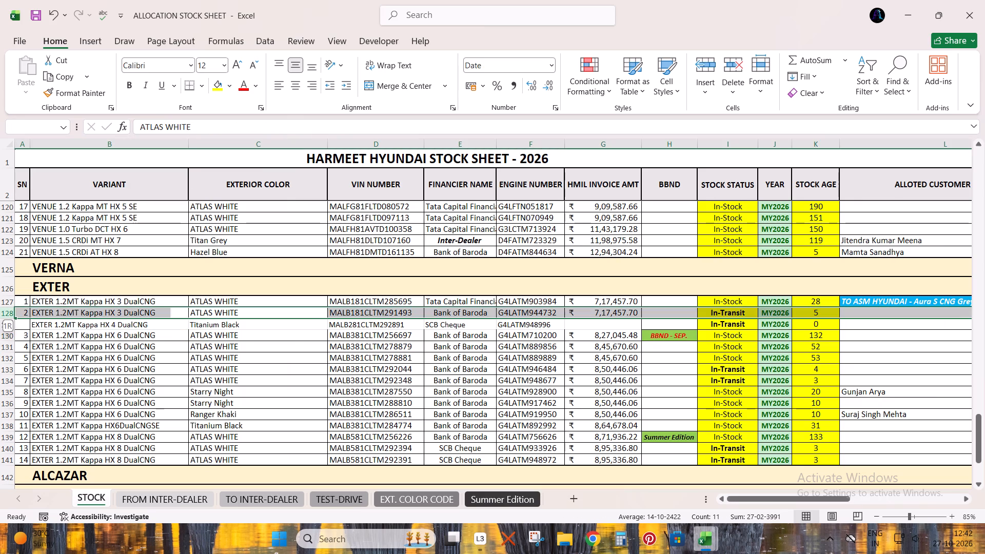
left_click(43, 90)
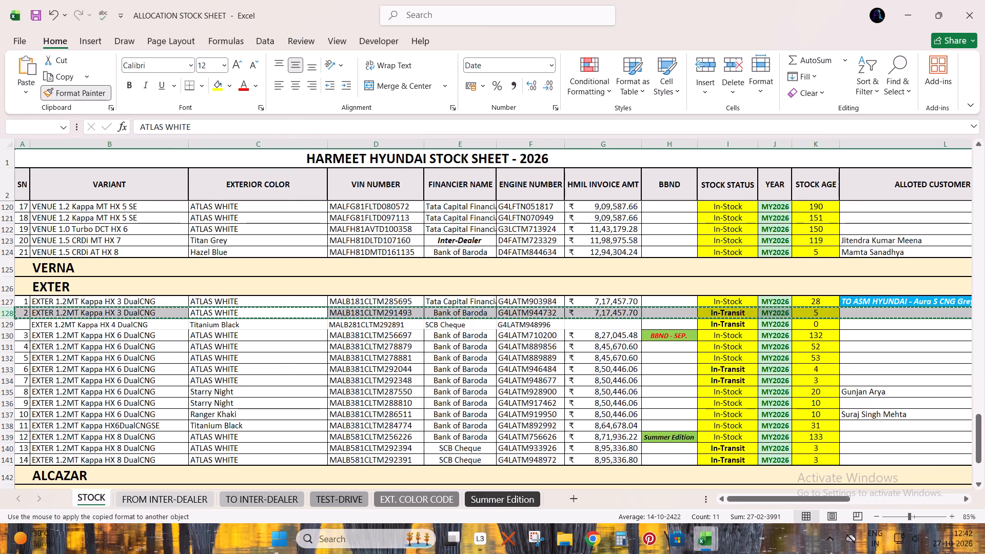
left_click(7, 322)
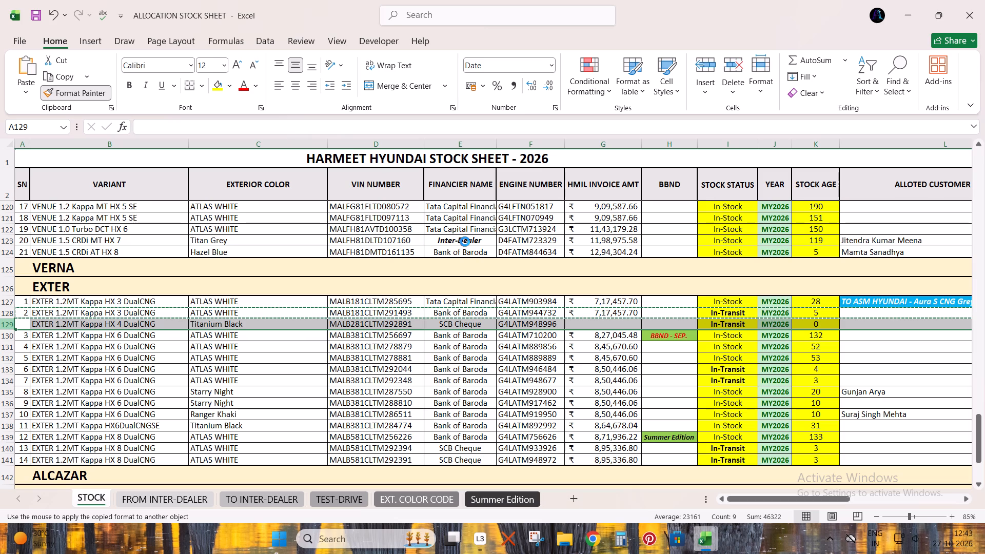
Turn on filtering for the STOCK sheet headers and filter the Financier Name column to show only SCB Cheque vehicles.
left_click(465, 242)
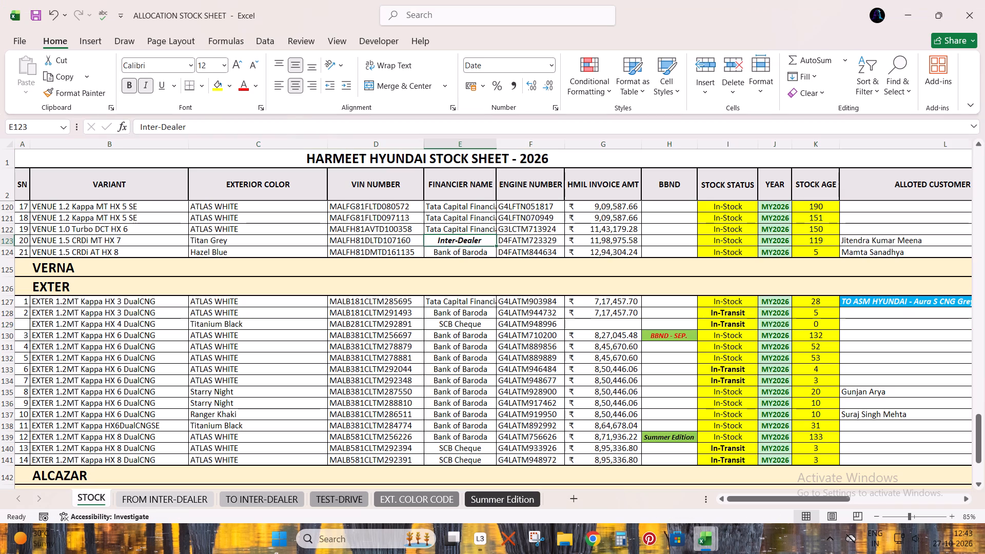
left_click(464, 182)
key("ctrl+shift+l")
key("alt+Down")
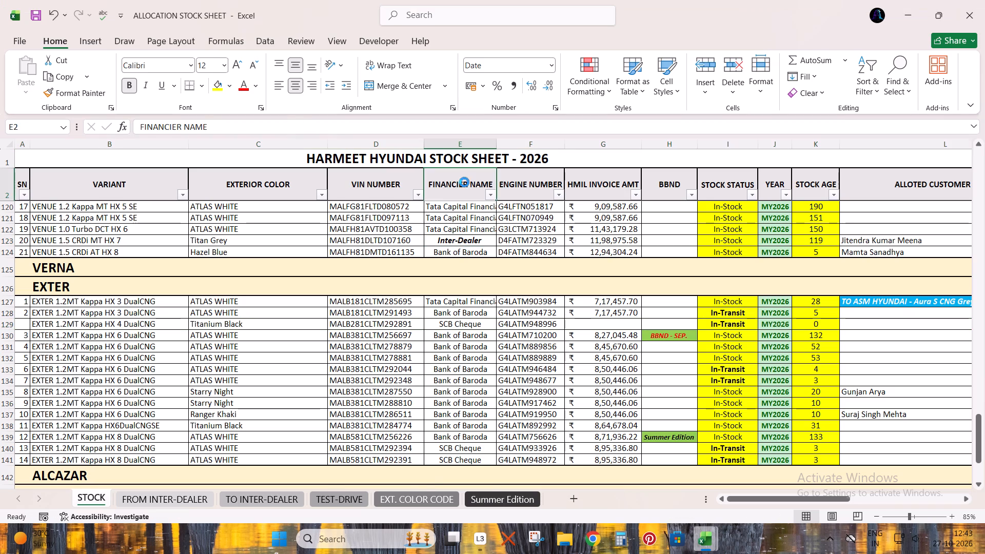
left_click(382, 358)
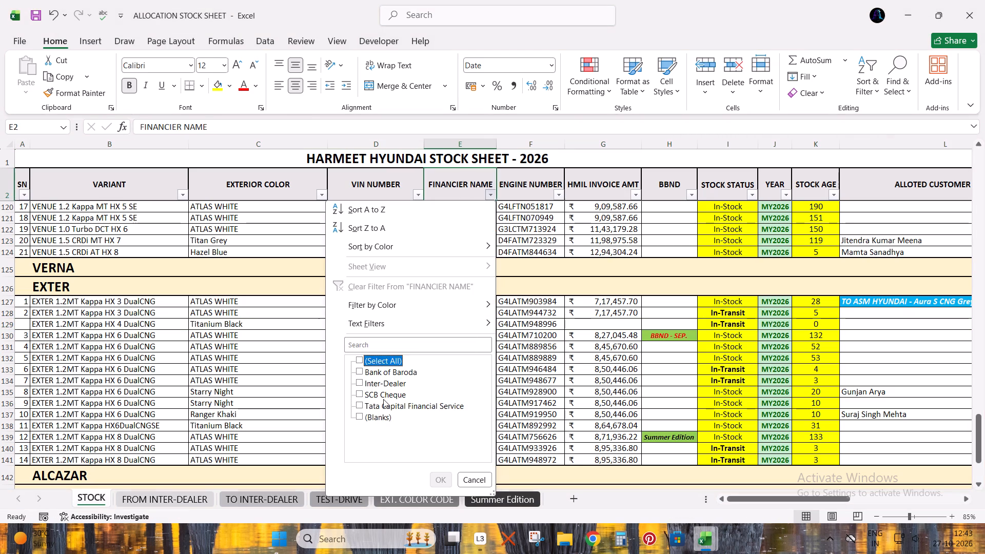
left_click(383, 399)
left_click(445, 478)
scroll(481, 330, "up", 5)
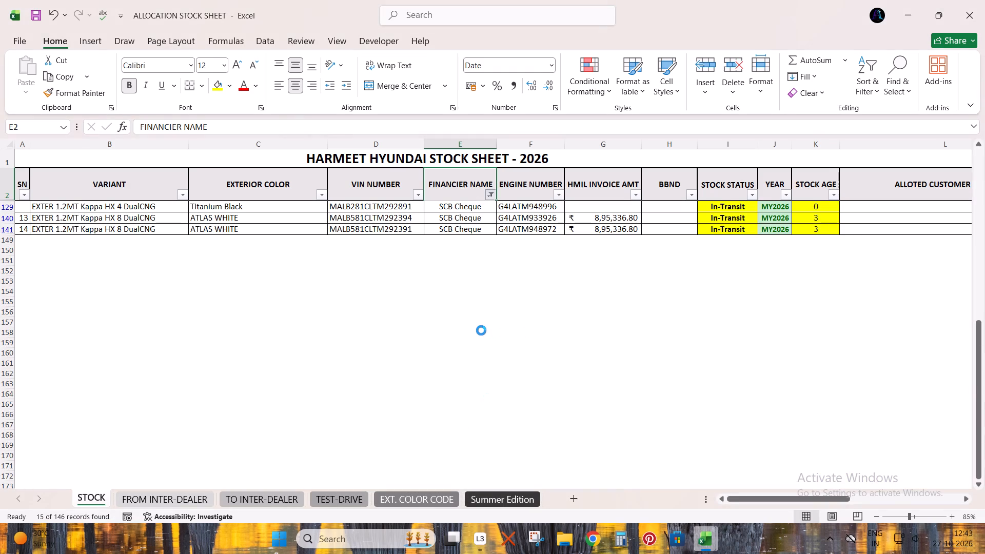
scroll(481, 330, "up", 4)
scroll(496, 271, "up", 7)
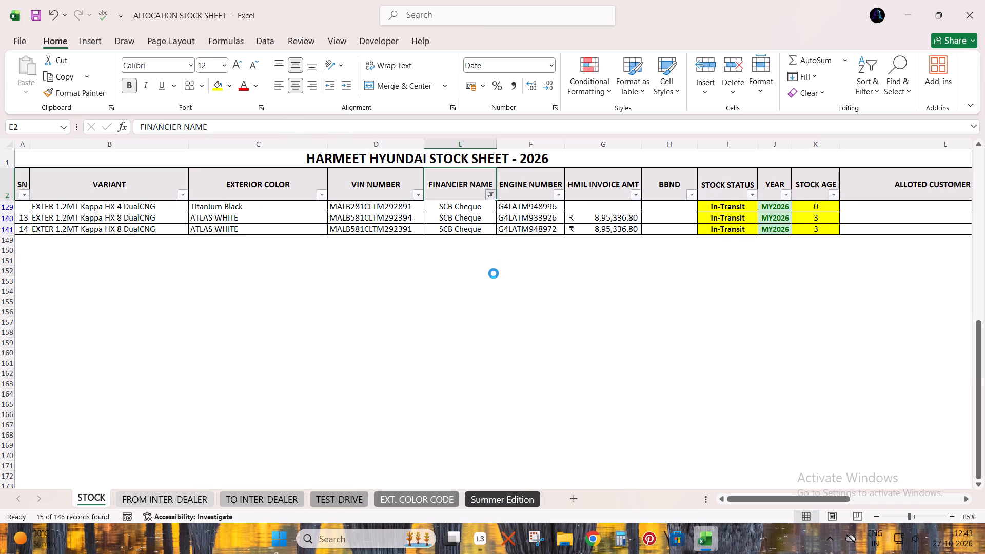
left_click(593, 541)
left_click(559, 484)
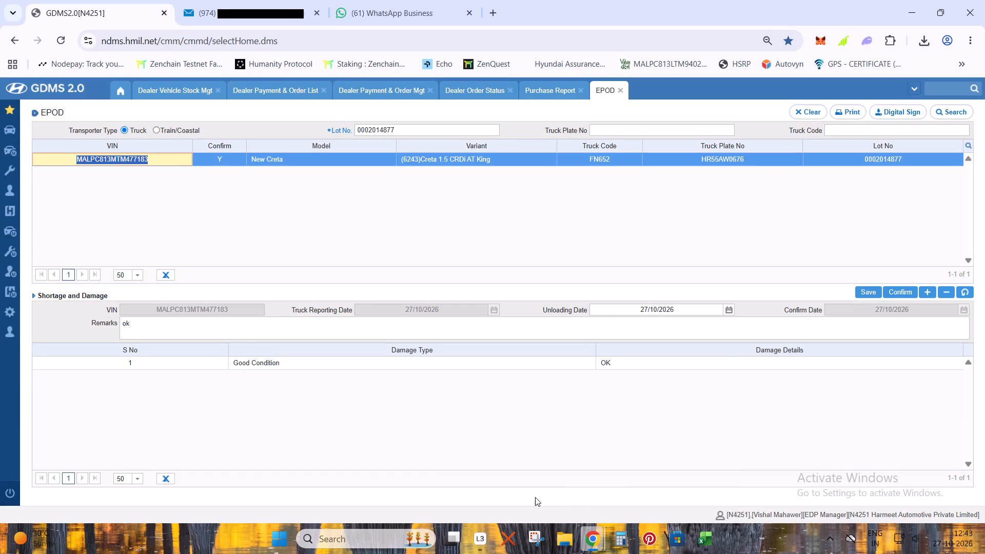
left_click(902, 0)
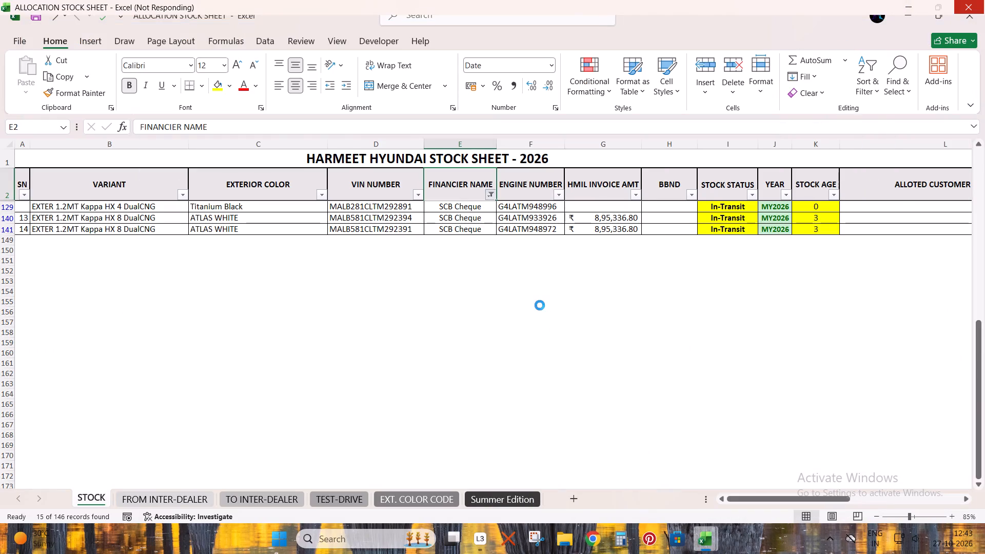
Copy the bold italic SCB Cheque formatting from a Creta row onto the financier cells of the three in-transit EXTER DualCNG rows with Format Painter.
key("Down")
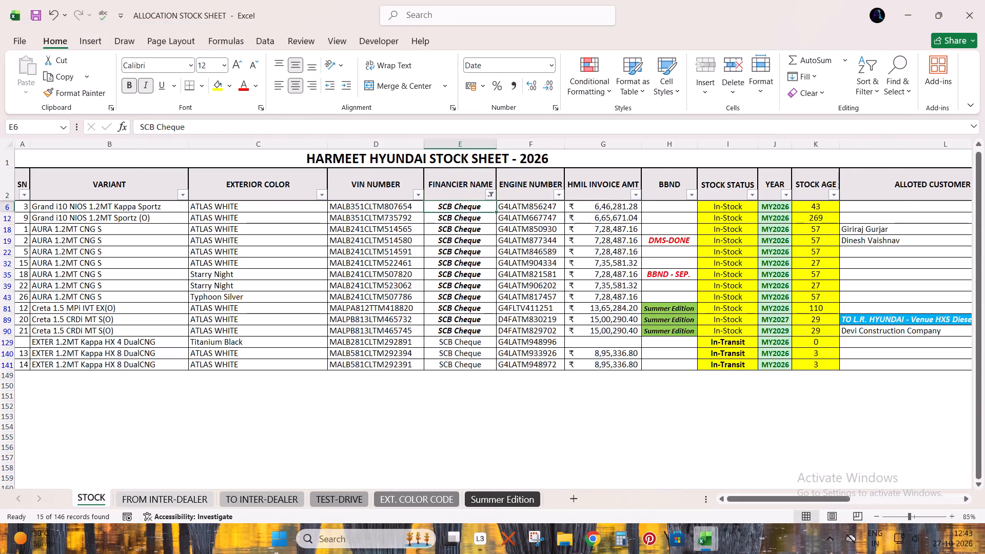
scroll(504, 310, "up", 3)
left_click(472, 315)
double_click(89, 89)
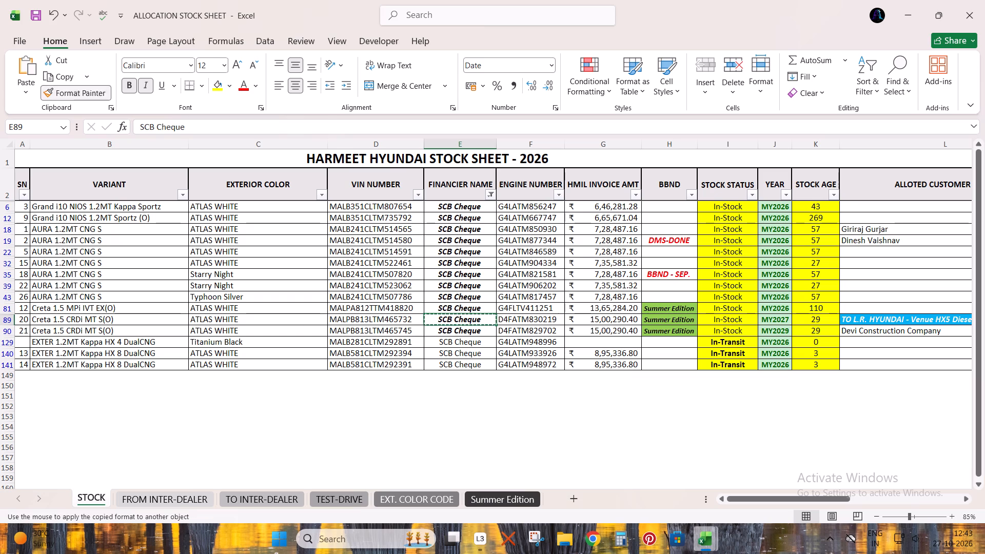
left_click(459, 344)
left_click(463, 353)
left_click(465, 369)
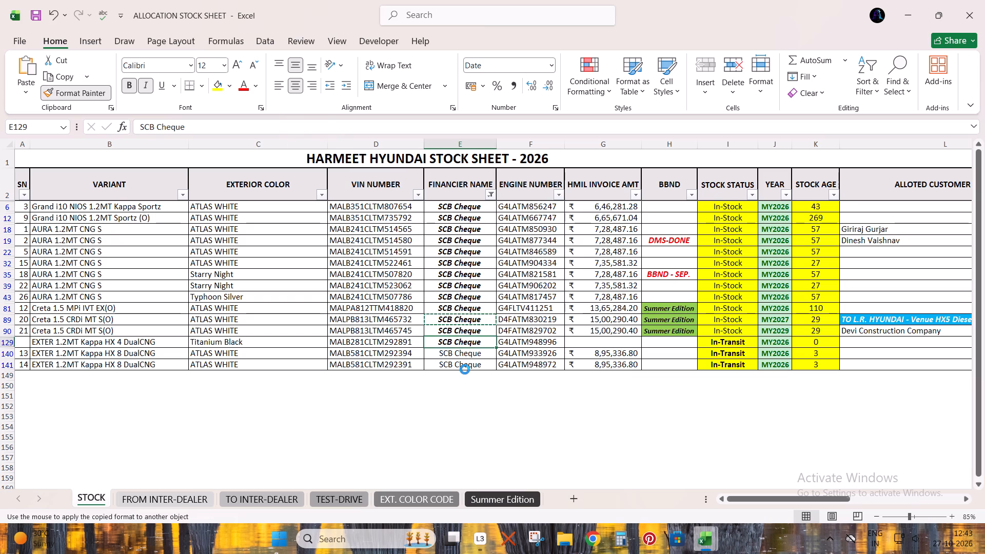
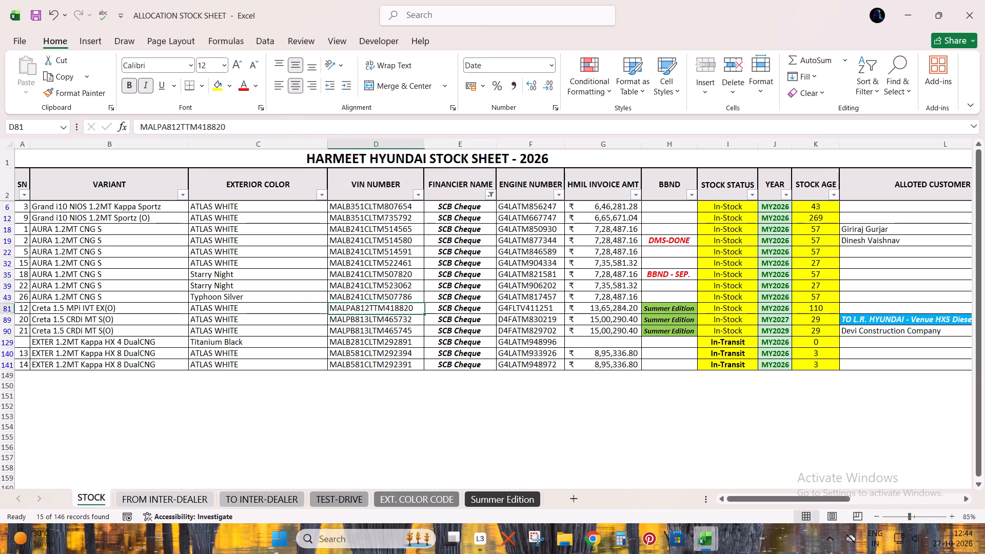
Save the allocation stock sheet workbook with the updated financier cell formatting.
key("ctrl+s")
left_click(472, 191)
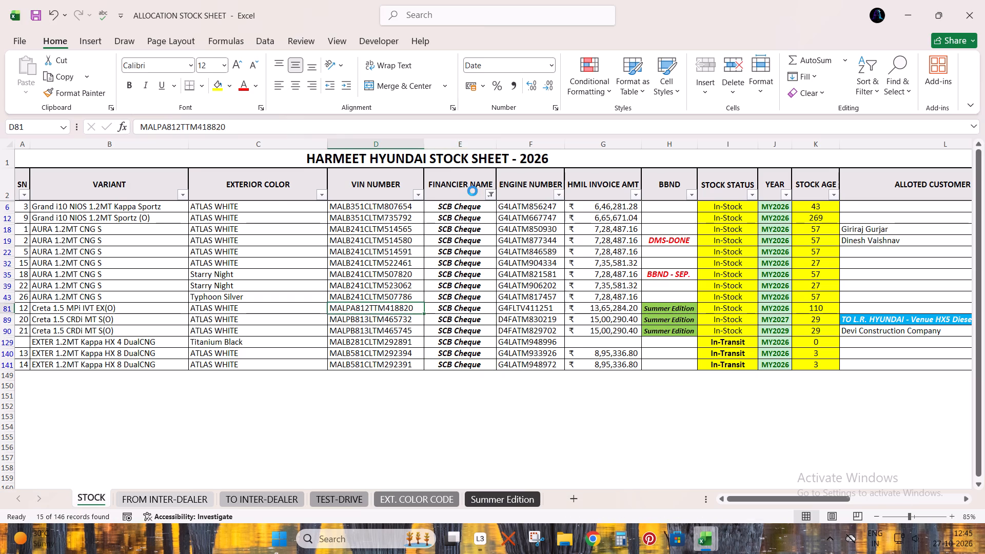
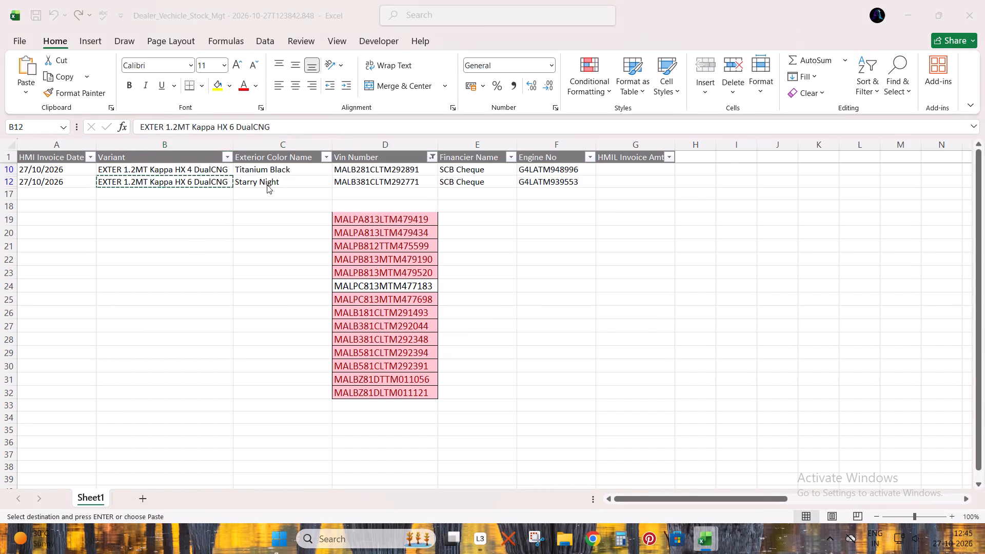
Find the EXTER 1.2MT Kappa HX 6 DualCNG entries in the STOCK sheet and insert a blank row above the Ranger Khaki one.
key("Right")
key("ctrl+f")
key("ctrl+v")
key("Return")
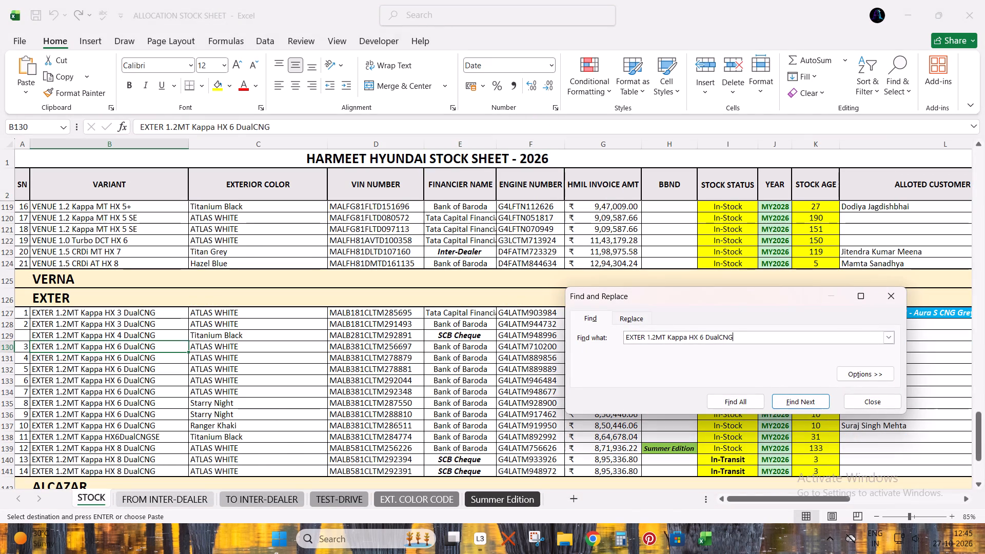
key("Return")
key("Return")
key("Return")
key("Return")
key("Return")
key("Return")
key("Return")
key("Return")
key("Return")
key("Return")
key("Return")
key("Return")
key("Return")
key("Return")
key("Return")
key("Return")
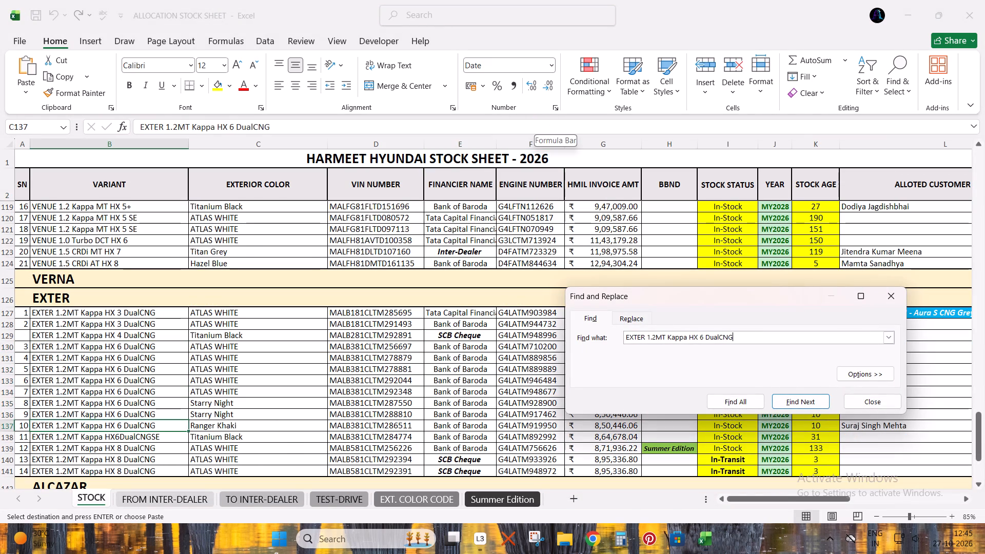
key("Return")
key("Return")
key("Return")
key("Return")
key("Return")
key("Return")
key("Return")
key("Escape")
key("Escape")
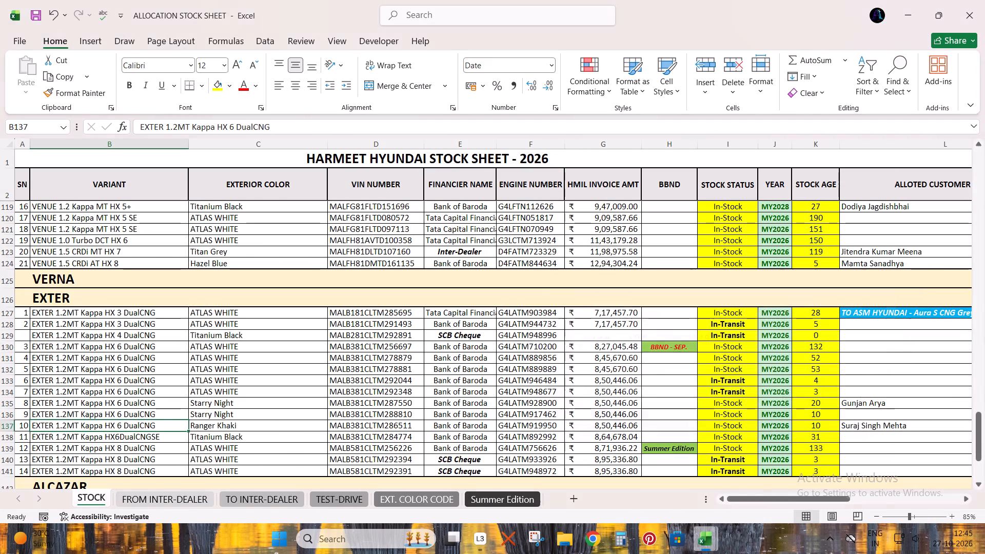
key("Escape")
key("Escape")
key("Escape")
key("Escape")
key("Escape")
key("shift+space")
key("ctrl+plus")
key("Down")
key("Up")
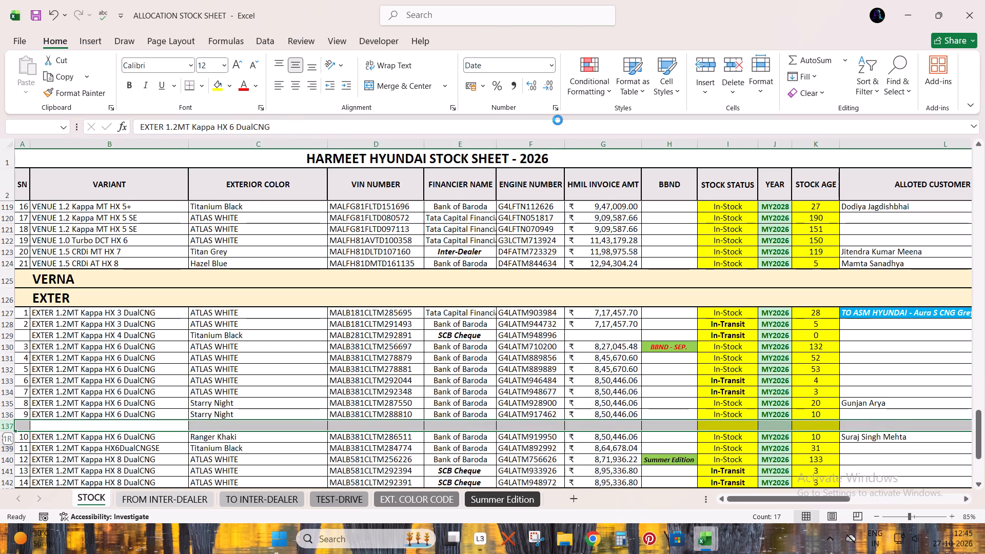
Copy the Starry Night HX 6 DualCNG vehicle's variant through engine number from the dealer stock export into the blank row.
key("alt+Tab")
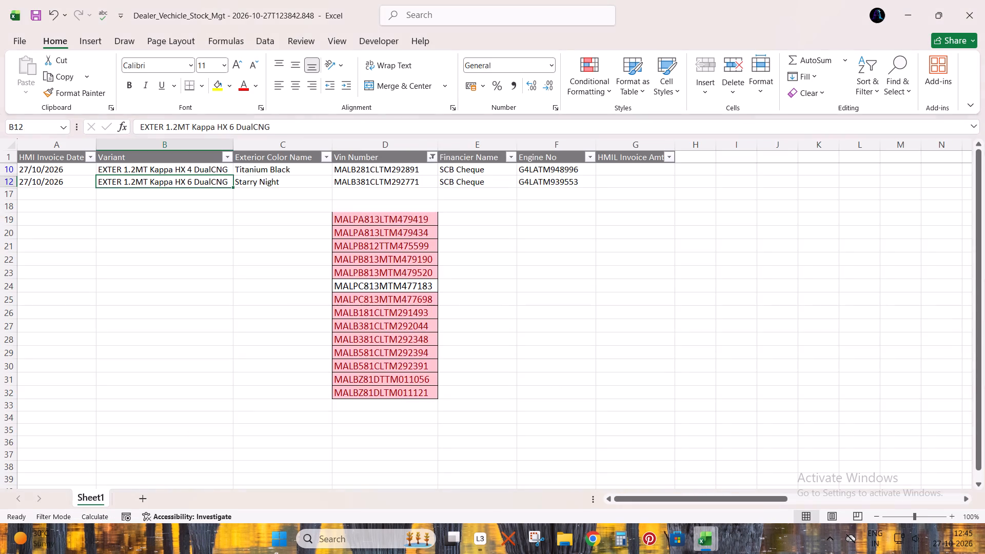
key("ctrl+shift+Right")
key("ctrl+c")
key("alt+Tab")
key("ctrl+v")
Copy the In-Transit status, MY2026 year and stock age formula from an in-transit HX 6 DualCNG row into the new row.
key("ctrl+Right")
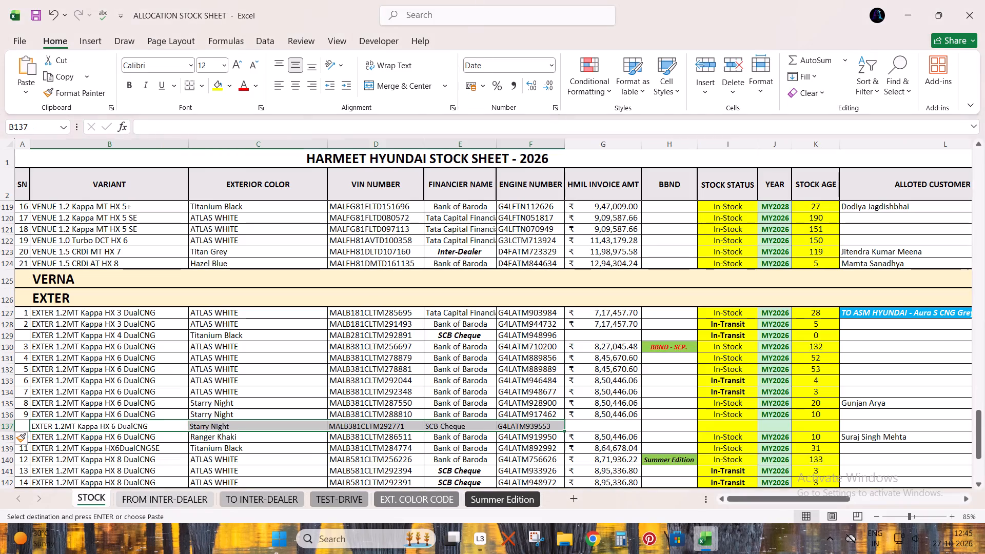
key("Right")
key("Right")
key("Right")
key("Up")
key("Up")
key("Up")
key("shift+Right")
key("shift+Right")
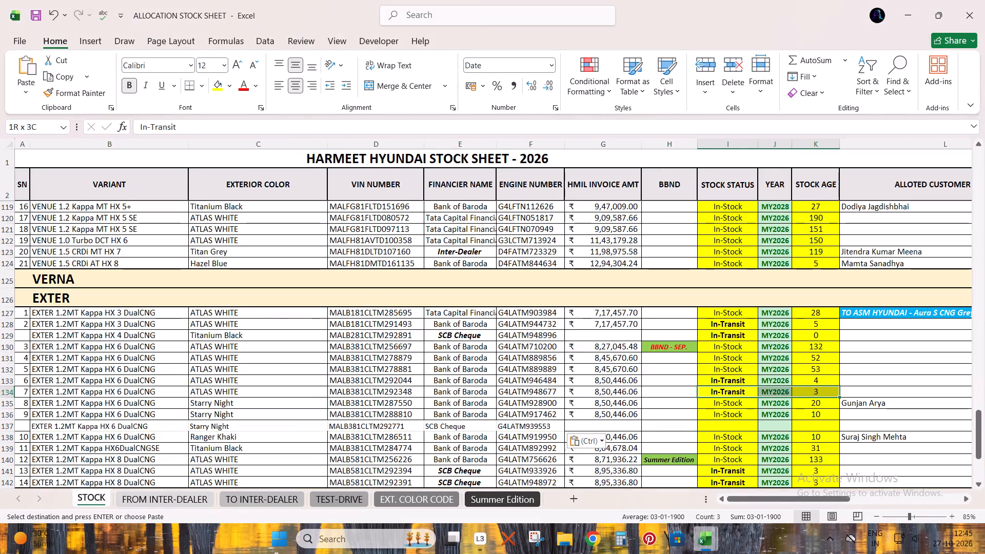
key("ctrl+c")
key("ctrl+Down")
key("Down")
key("ctrl+v")
Check the new Starry Night vehicle's invoice date in the export and enter 27-10 as the date behind its stock age.
key("Up")
key("ctrl+Right")
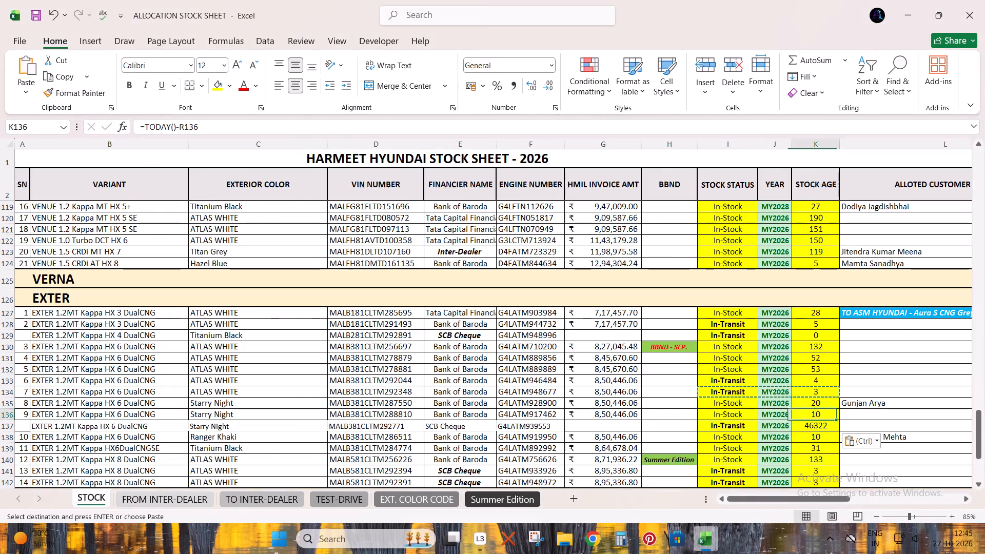
key("ctrl+Right")
key("Down")
key("alt+Tab")
key("shift+space")
key("alt+Tab")
type("27-")
type("10")
key("Return")
key("ctrl+Left")
key("ctrl+Left")
key("ctrl+Left")
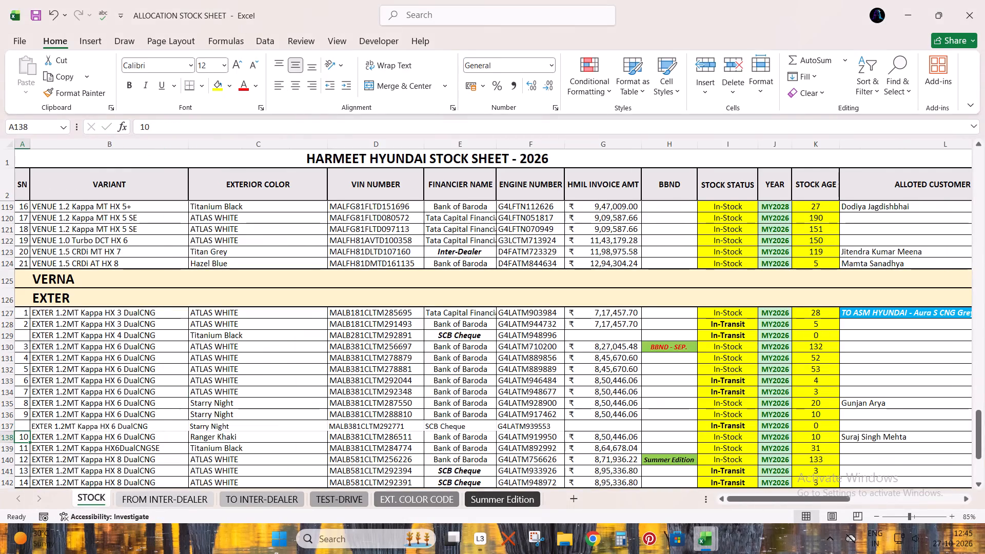
Apply the HX 4 DualCNG row's formatting to the new Starry Night HX 6 DualCNG row with Format Painter.
left_click(732, 394)
key("shift+space")
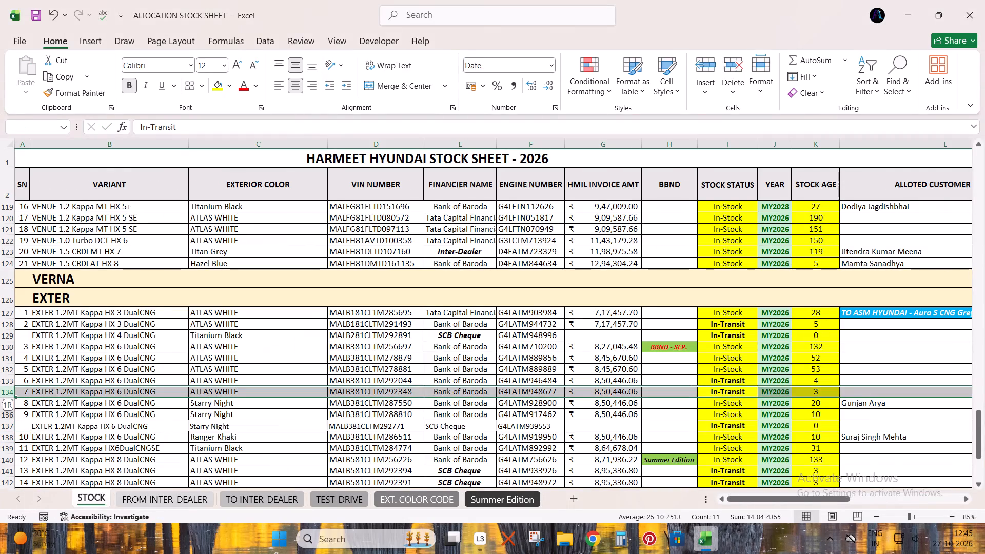
left_click(728, 333)
key("shift+space")
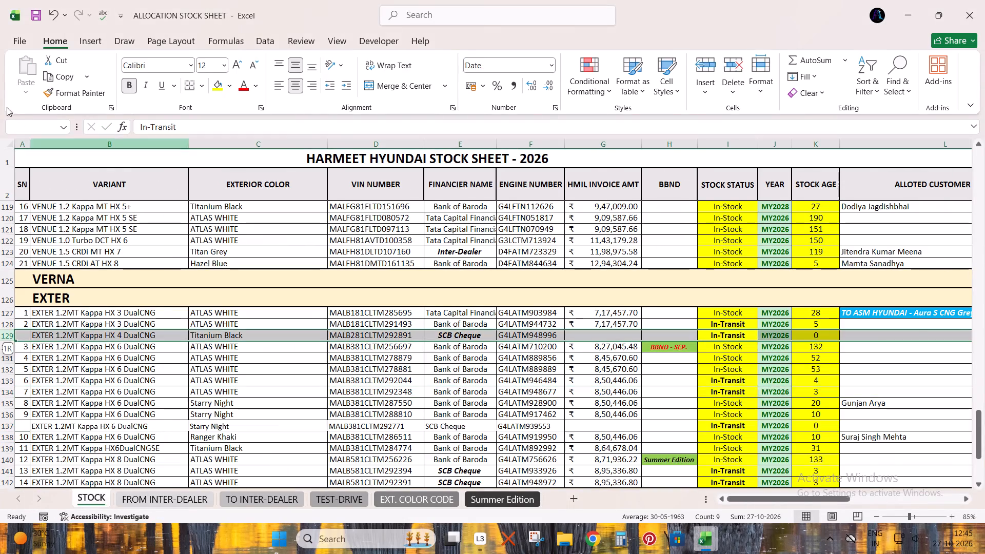
left_click(68, 91)
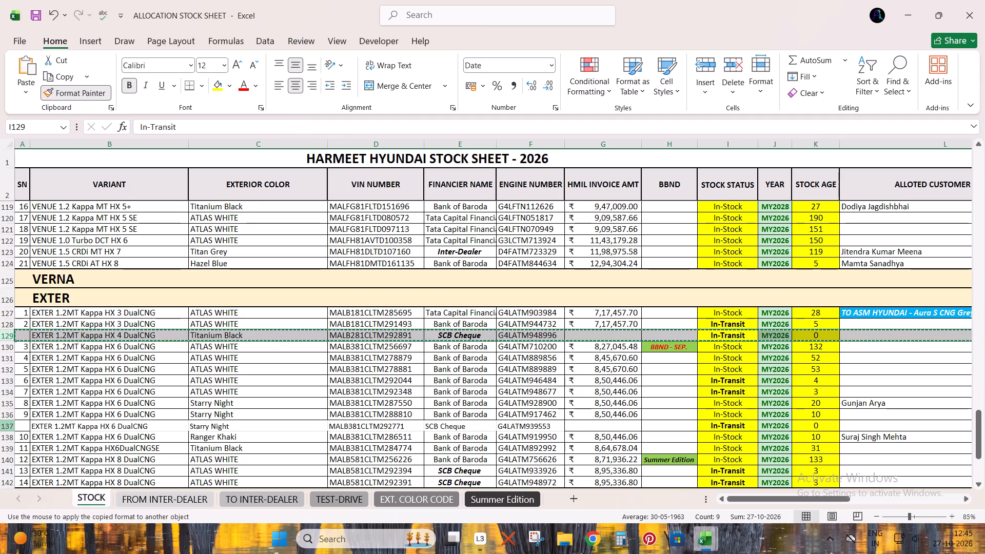
left_click(8, 427)
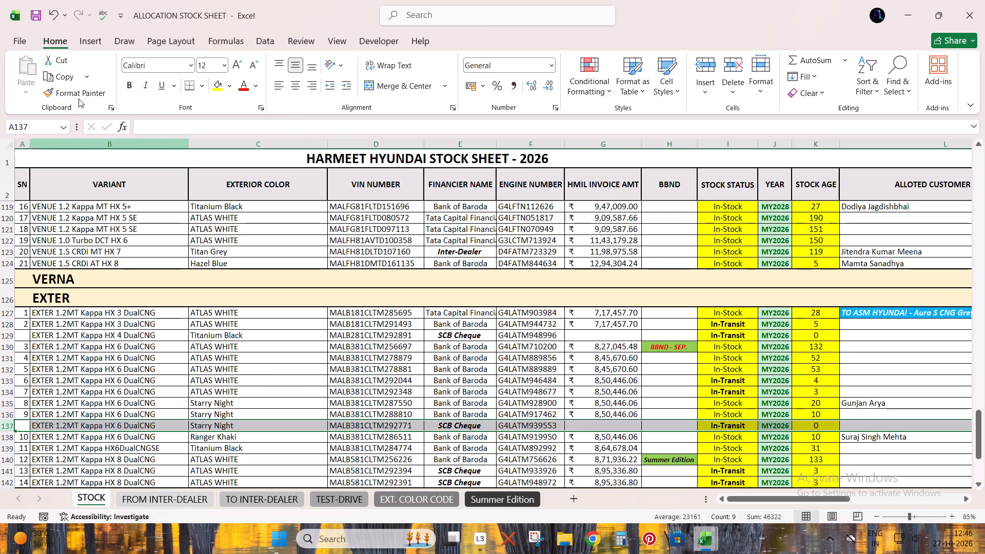
Save the allocation stock sheet workbook.
left_click(33, 15)
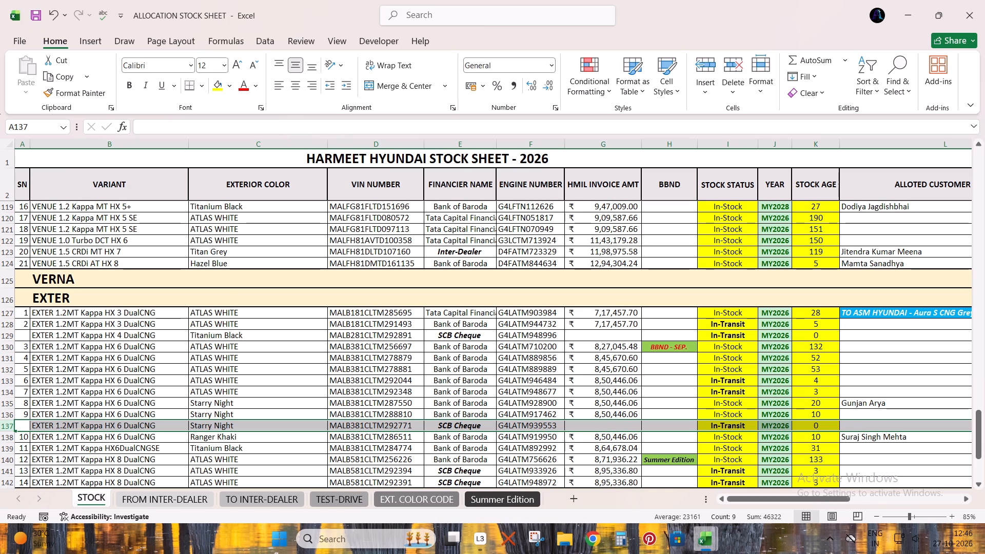
Look up the new HX 4 DualCNG vehicle's VIN in the ORDER SHEET workbook's OCT'26 ORDER sheet.
key("alt+Tab")
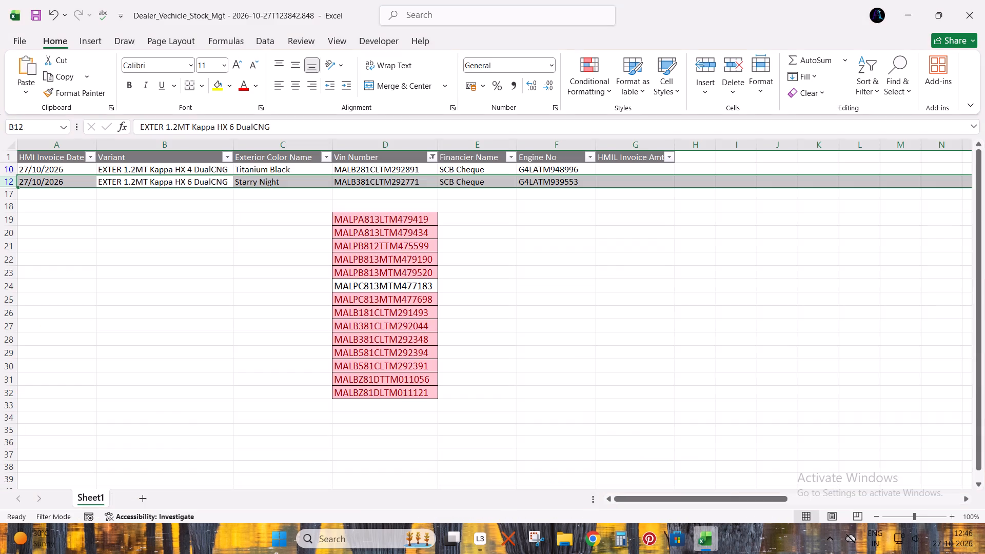
key("alt+Tab")
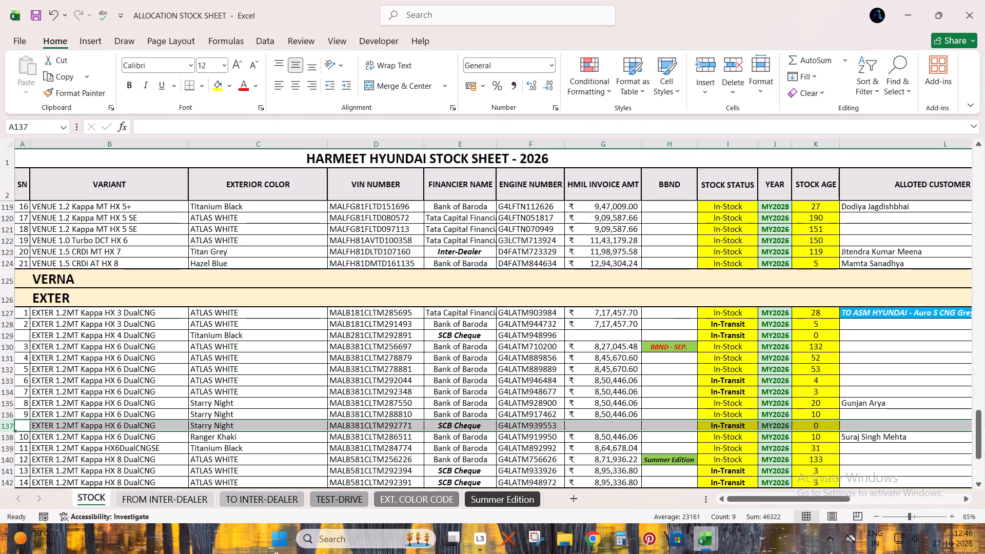
left_click(368, 335)
key("ctrl+c")
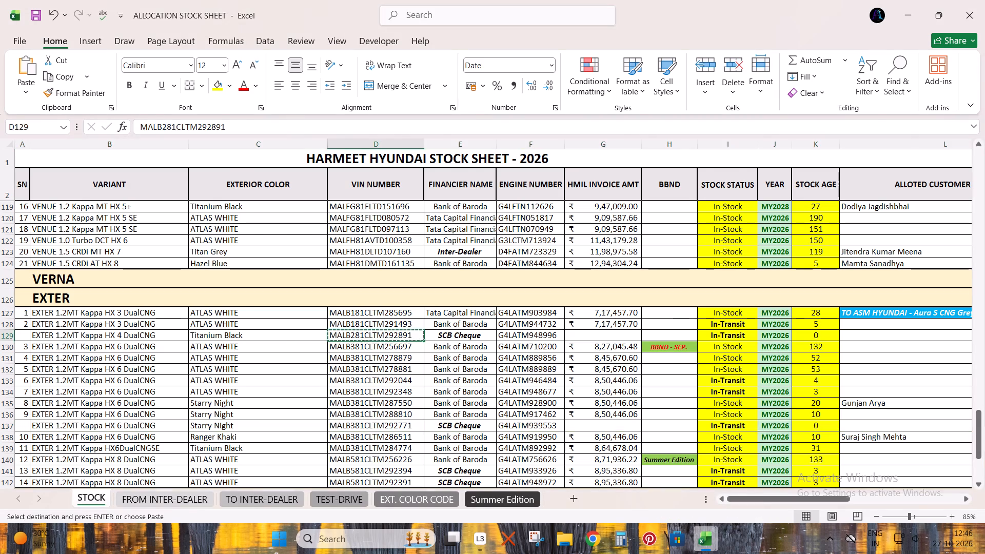
key("alt+Tab")
key("alt+Tab")
key("alt+Tab")
key("alt+Tab")
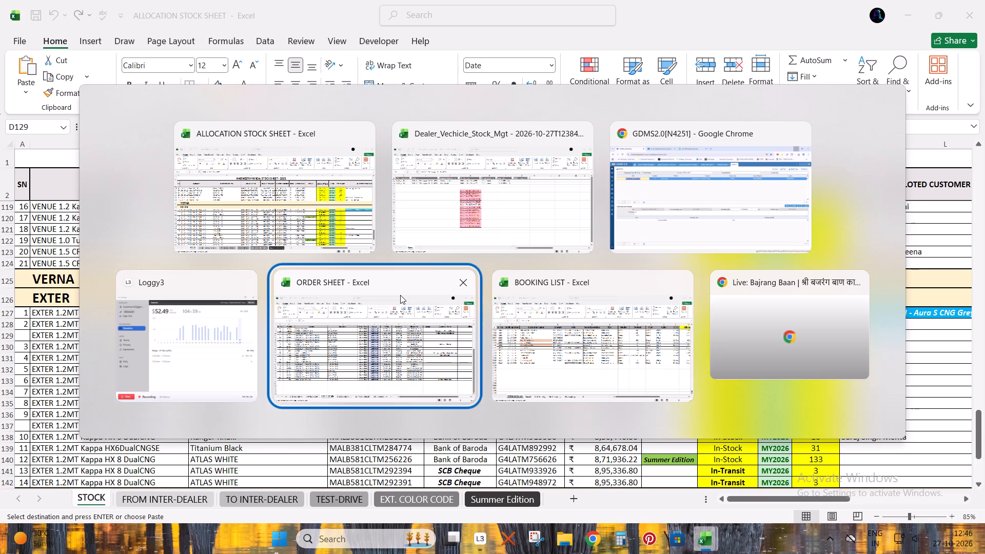
left_click(330, 319)
key("ctrl+f")
key("ctrl+v")
key("Return")
key("Return")
key("Return")
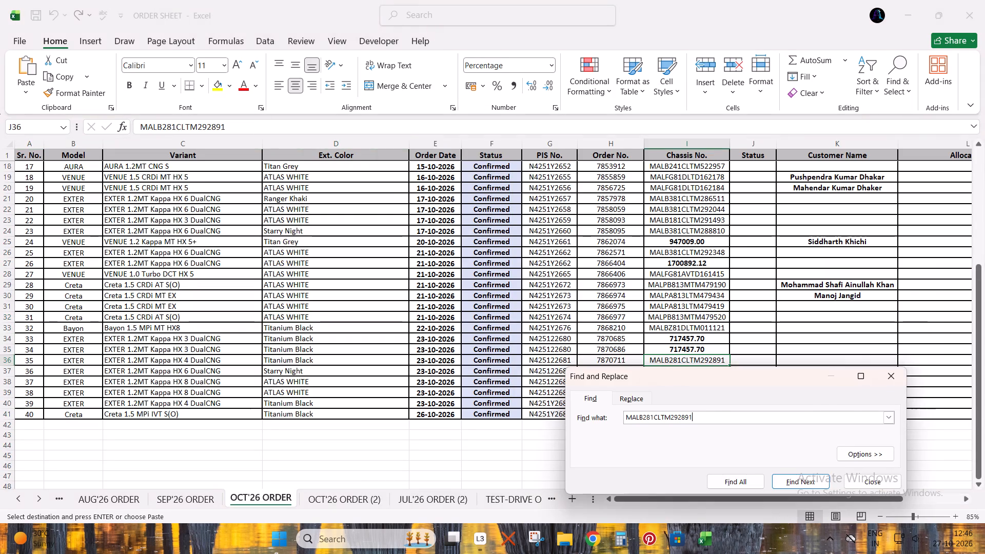
key("Escape")
key("shift+space")
Look up the new Starry Night HX 6 DualCNG vehicle's VIN in the OCT'26 ORDER sheet and return to the stock sheet.
key("alt+Tab")
left_click(158, 427)
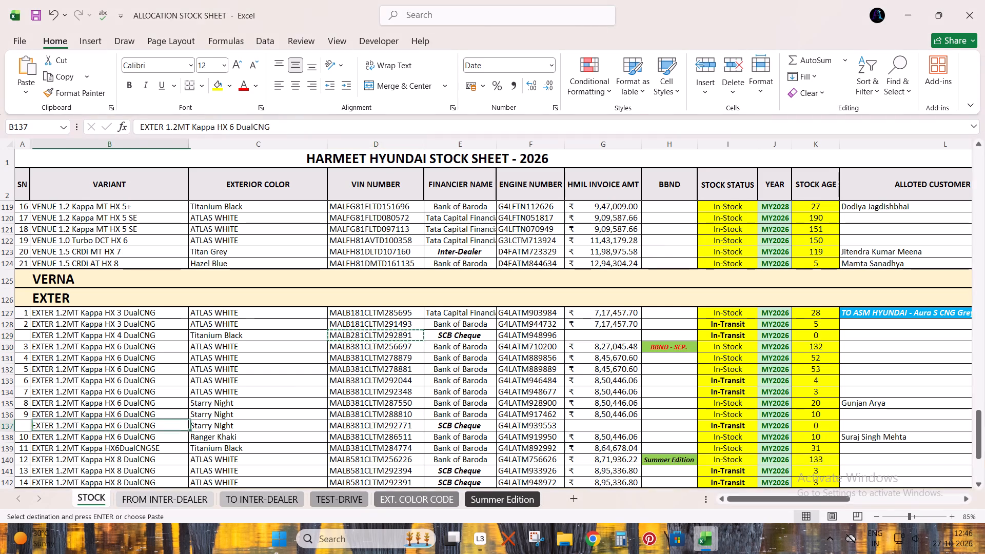
key("shift+space")
left_click(403, 424)
key("ctrl+c")
key("alt+Tab")
left_click(379, 340)
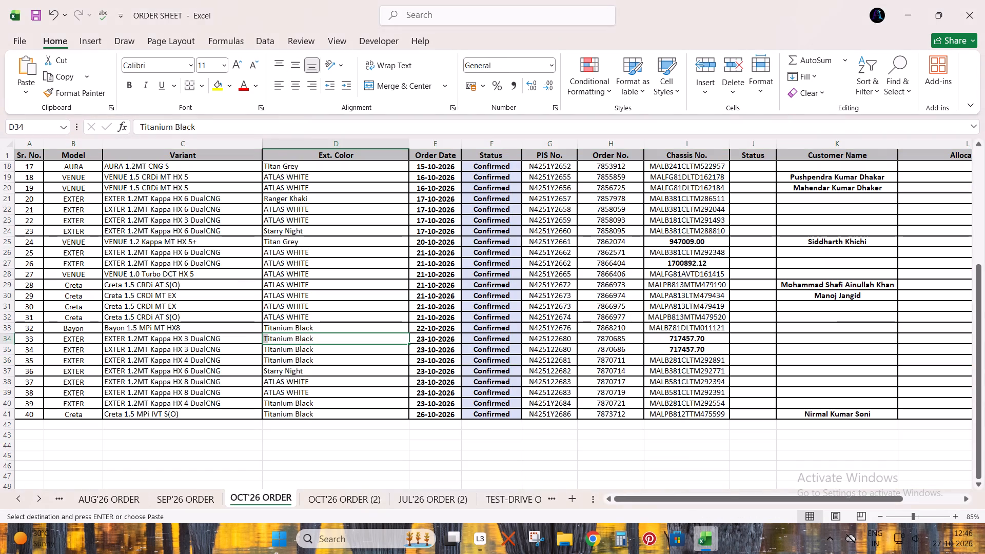
key("ctrl+f")
key("ctrl+v")
key("Return")
key("Return")
key("Return")
key("Escape")
key("shift+space")
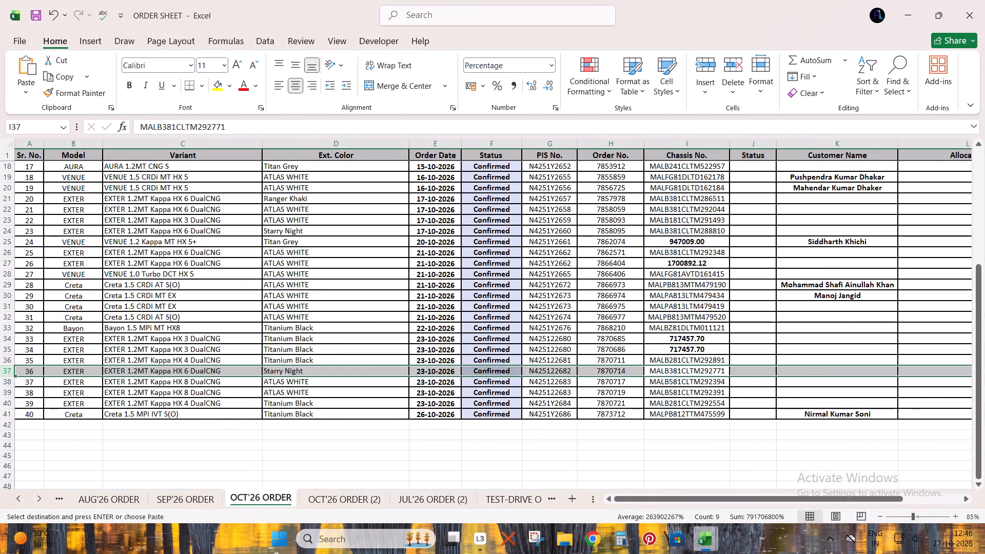
key("alt+Tab")
key("Escape")
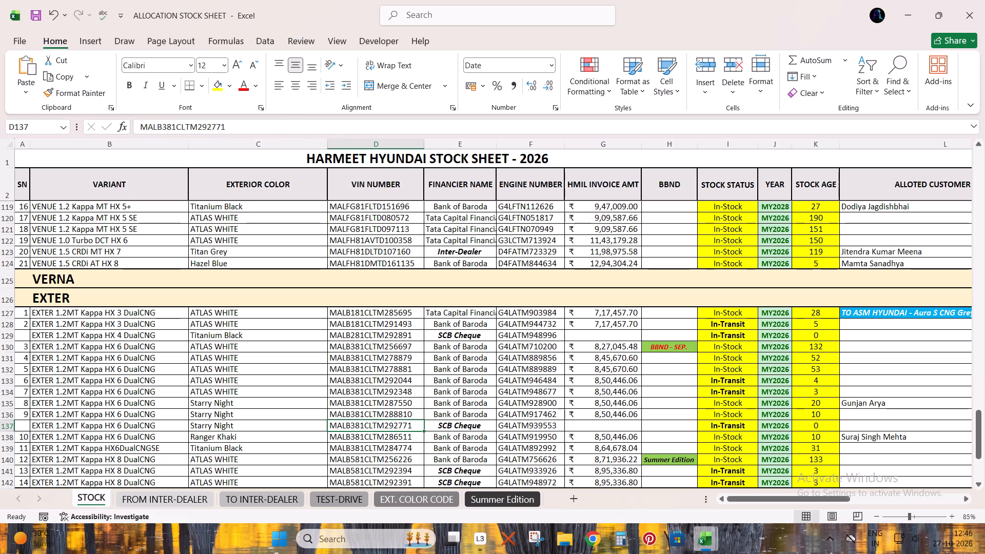
Renumber the EXTER section's SN column consecutively from 1 by filling the series down to its last vehicle row.
left_click_drag(21, 310, 20, 325)
left_click_drag(28, 327, 25, 495)
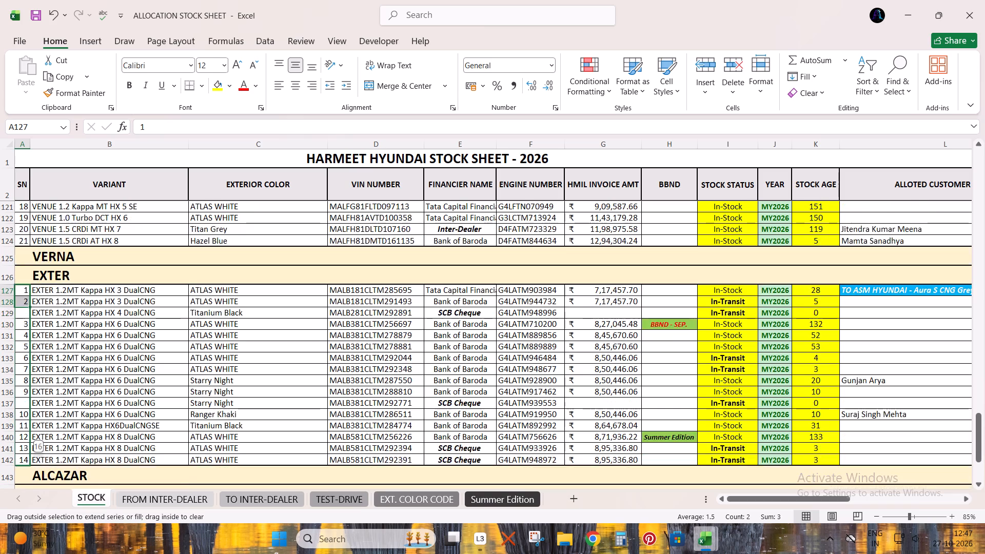
left_click_drag(25, 495, 27, 444)
left_click(114, 357)
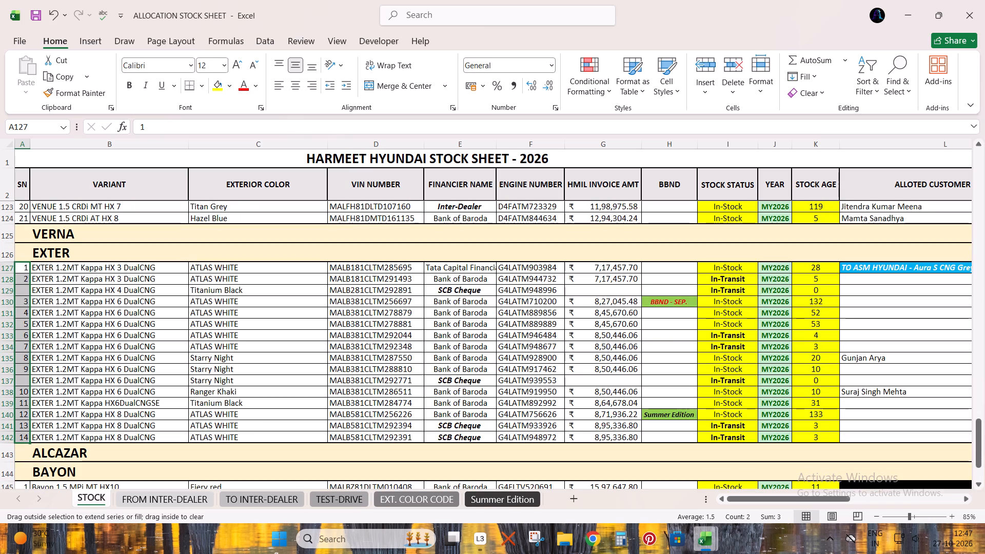
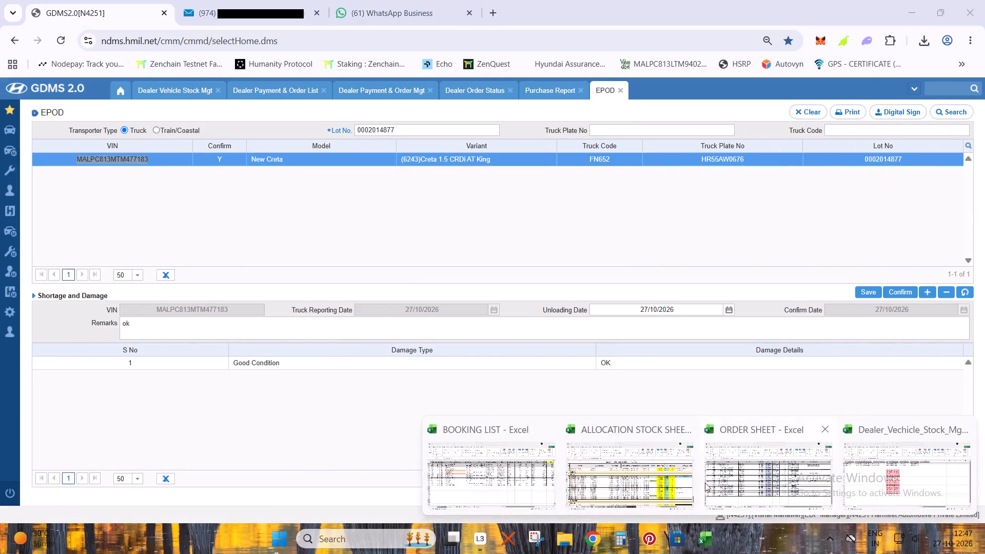
Switch back to the allocation stock sheet and go to the VARIANT header cell at the top of the STOCK sheet.
left_click(674, 483)
left_click(88, 188)
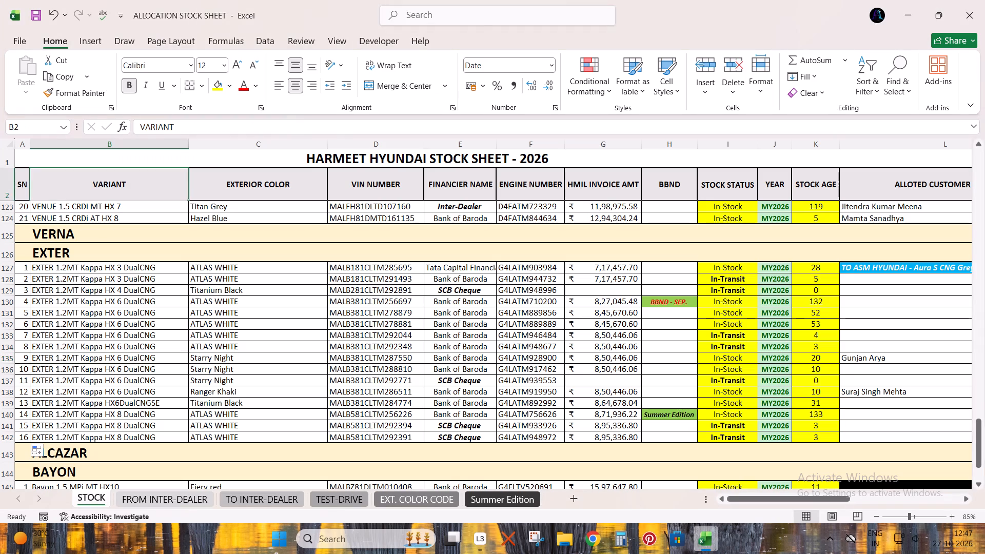
key("Up")
key("Down")
key("Up")
key("Down")
key("Down")
key("Up")
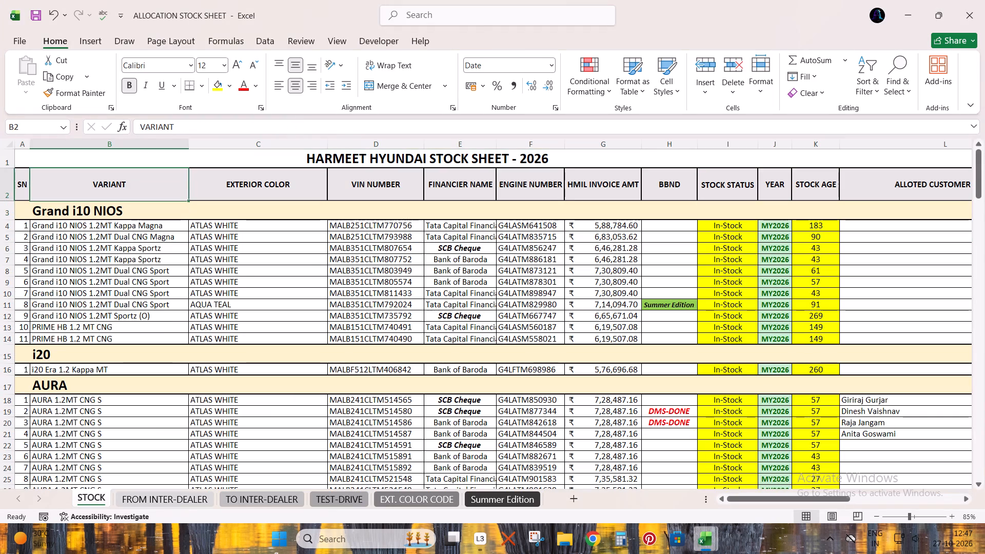
Close the ORDER SHEET workbook and the Dealer_Vechicle_Stock_Mgt export workbook.
left_click(706, 546)
left_click(795, 483)
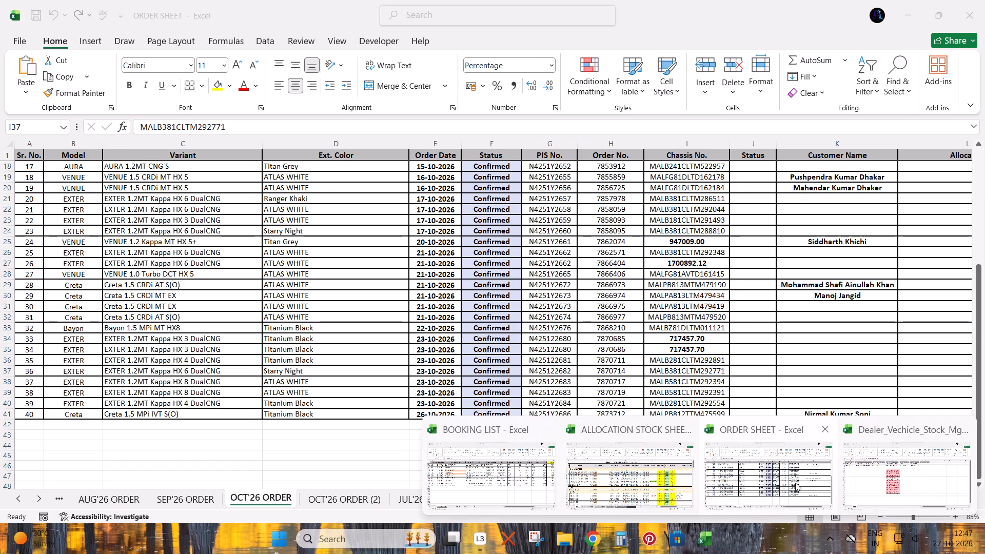
left_click(984, 0)
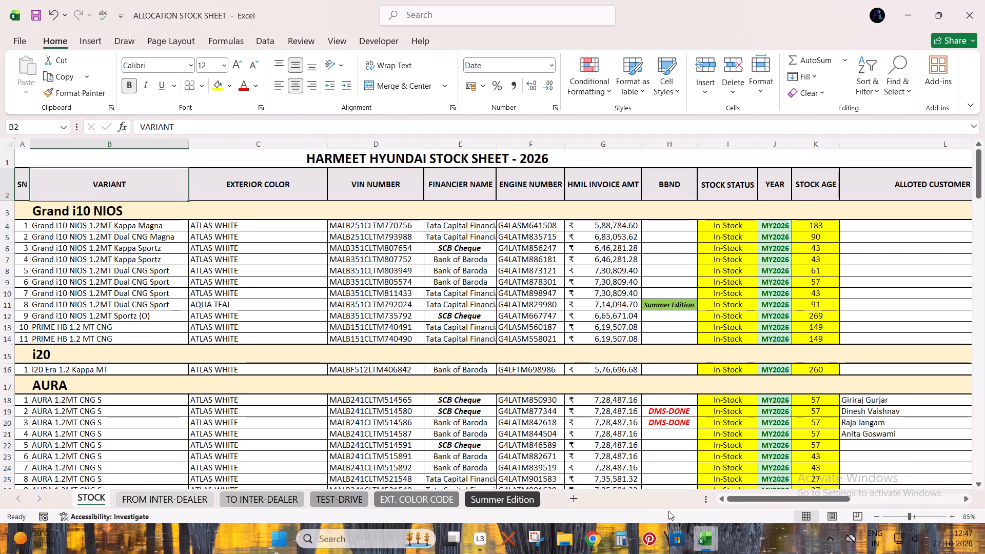
left_click(714, 547)
left_click(841, 480)
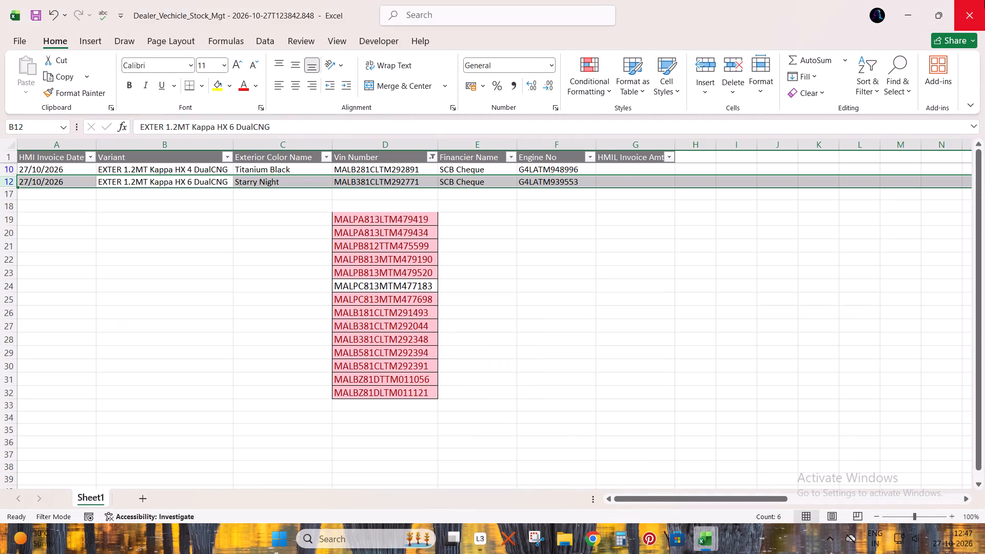
left_click(984, 0)
left_click(553, 357)
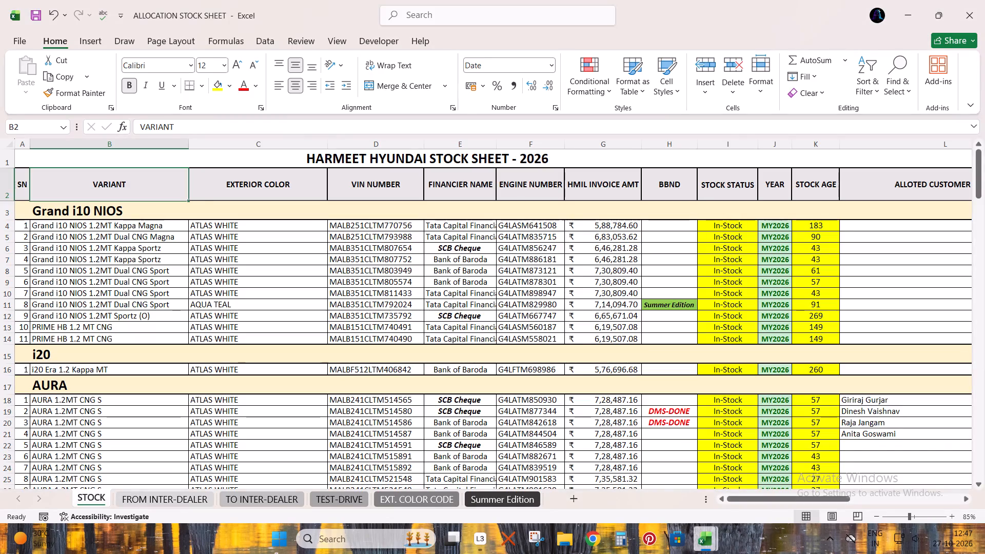
Switch to the BOOKING LIST workbook and save it.
left_click(700, 537)
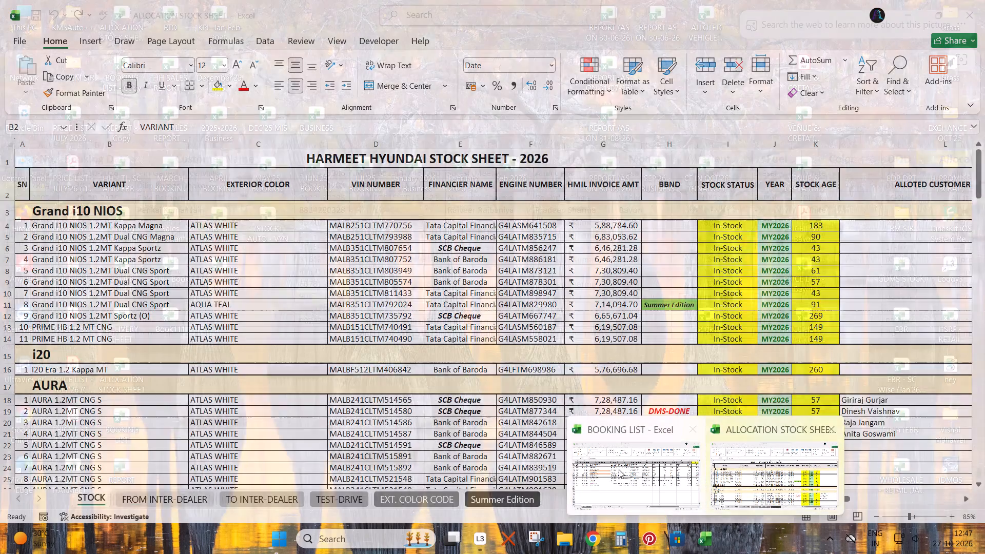
left_click(619, 469)
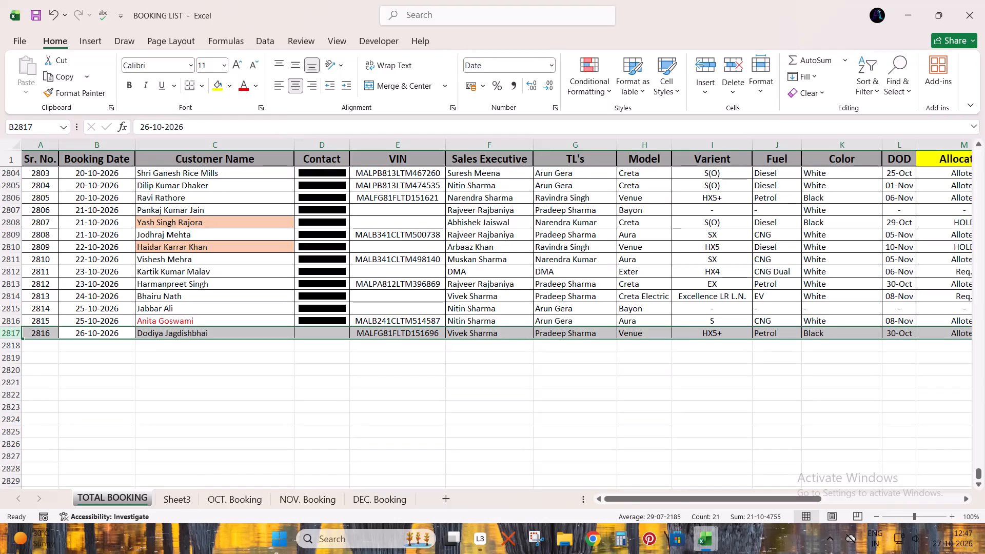
left_click(33, 14)
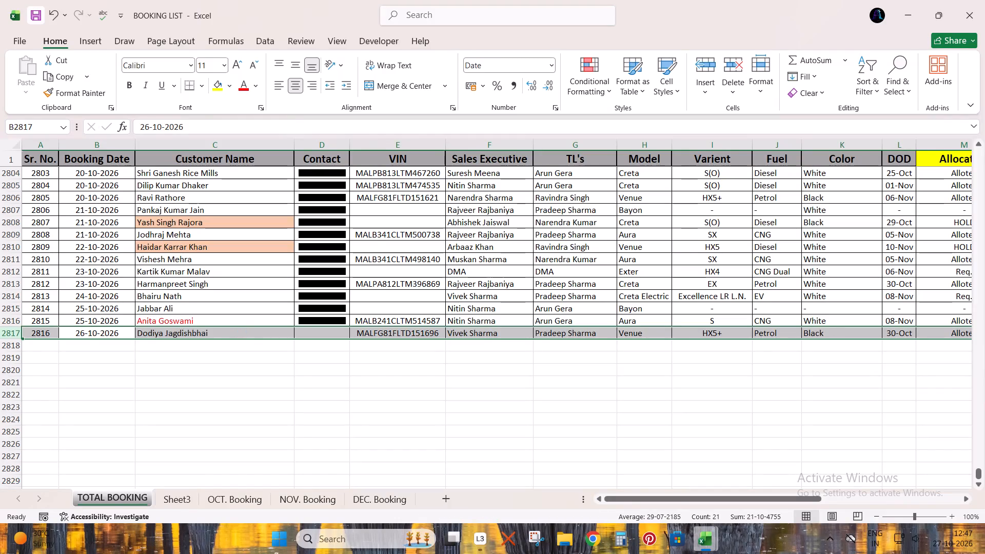
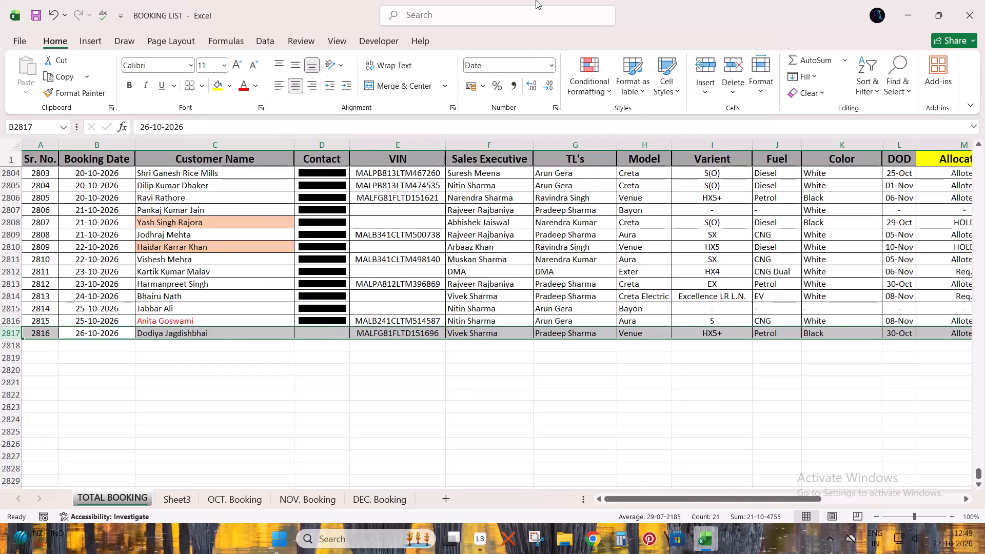
Switch to the allocation stock sheet and review the Aura and Creta stock rows, including the details across row 76.
key("alt+Tab")
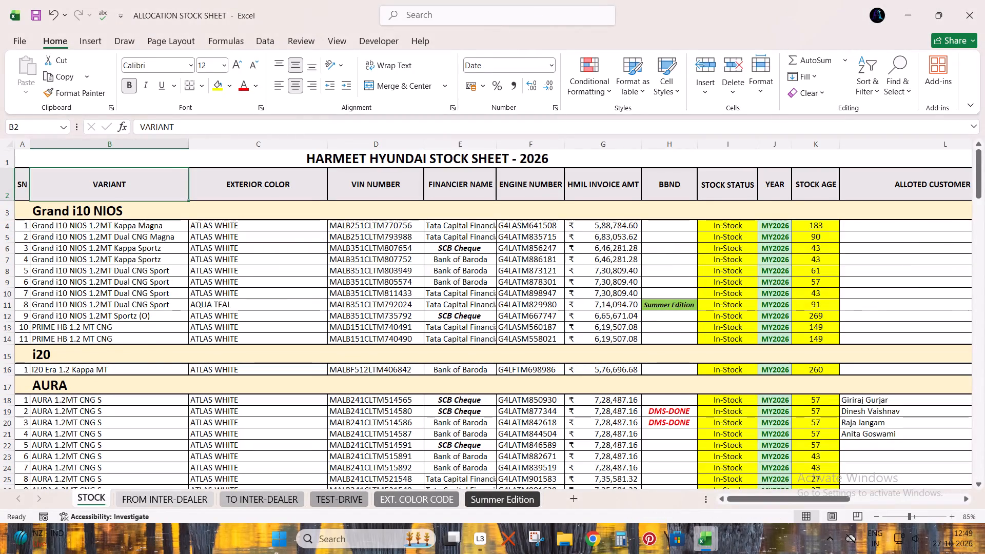
scroll(395, 238, "down", 5)
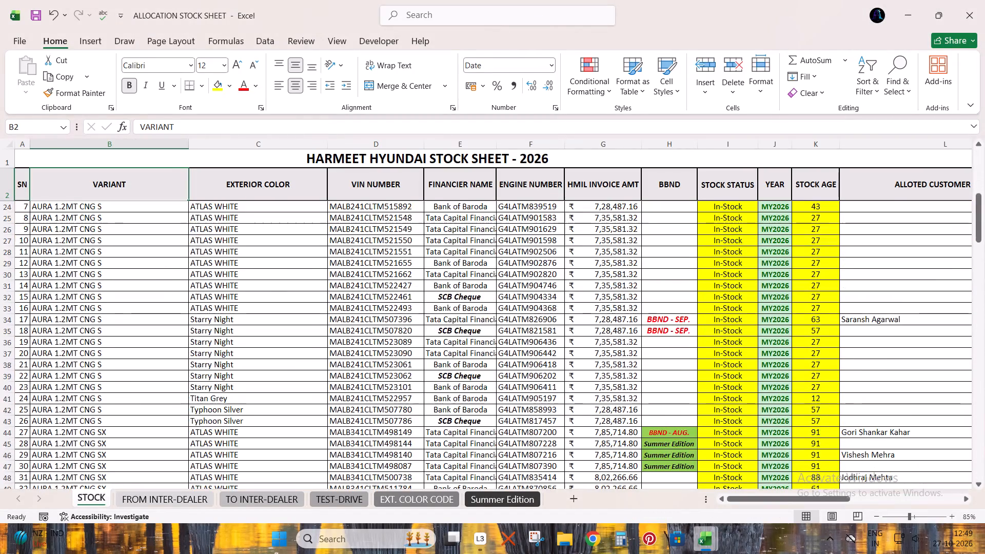
scroll(301, 362, "down", 13)
scroll(311, 362, "up", 1)
scroll(311, 362, "down", 2)
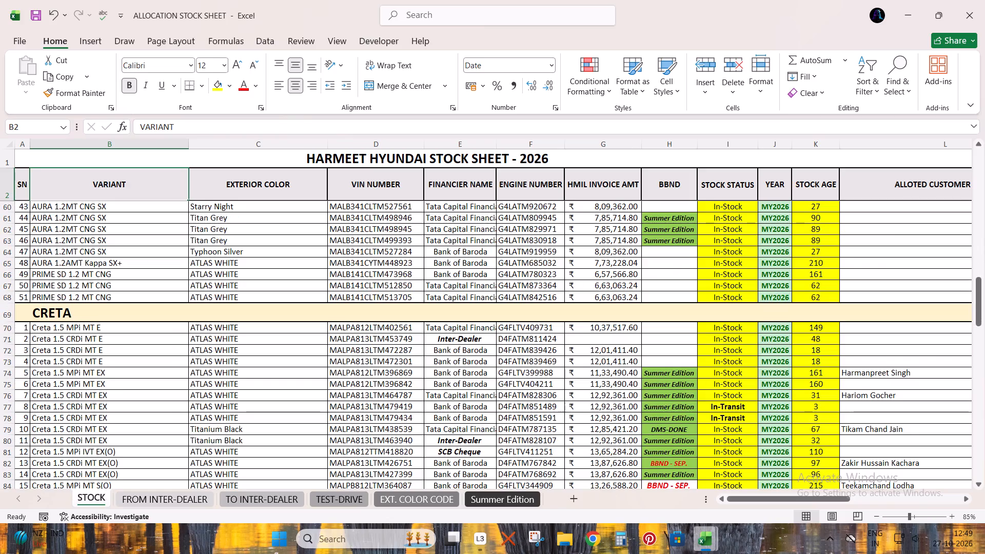
left_click(885, 394)
key("Right")
key("Right")
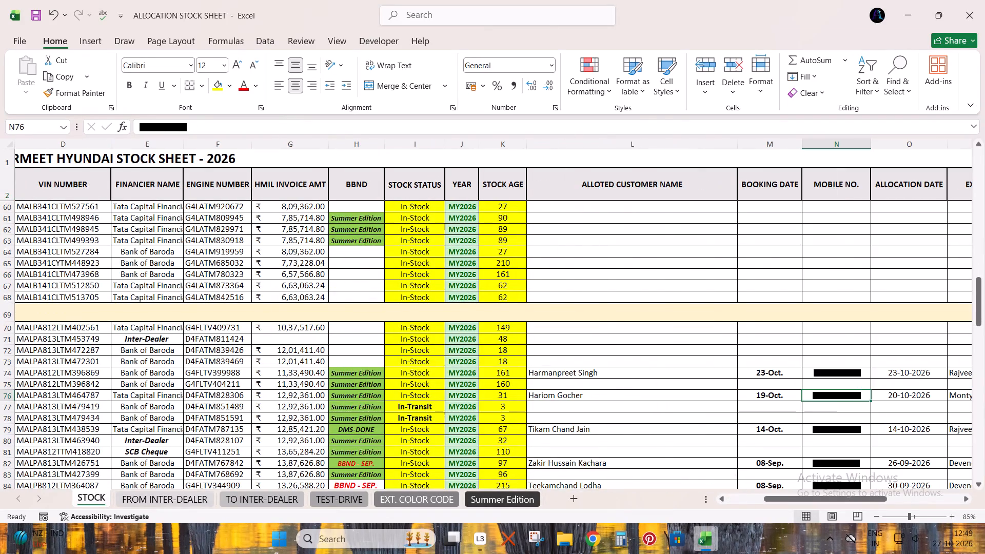
key("Left")
key("Left")
key("Left")
key("Left")
key("Left")
key("Left")
key("Left")
key("Left")
key("Left")
key("Left")
key("Left")
key("Left")
key("Left")
key("Left")
key("Left")
key("Left")
key("Left")
key("Left")
key("Left")
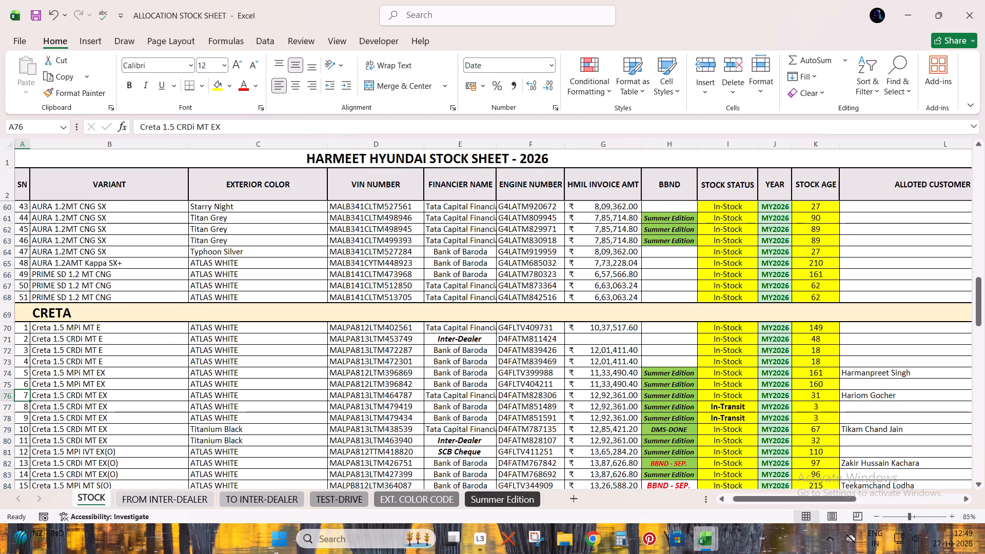
key("Right")
key("Right")
key("Right")
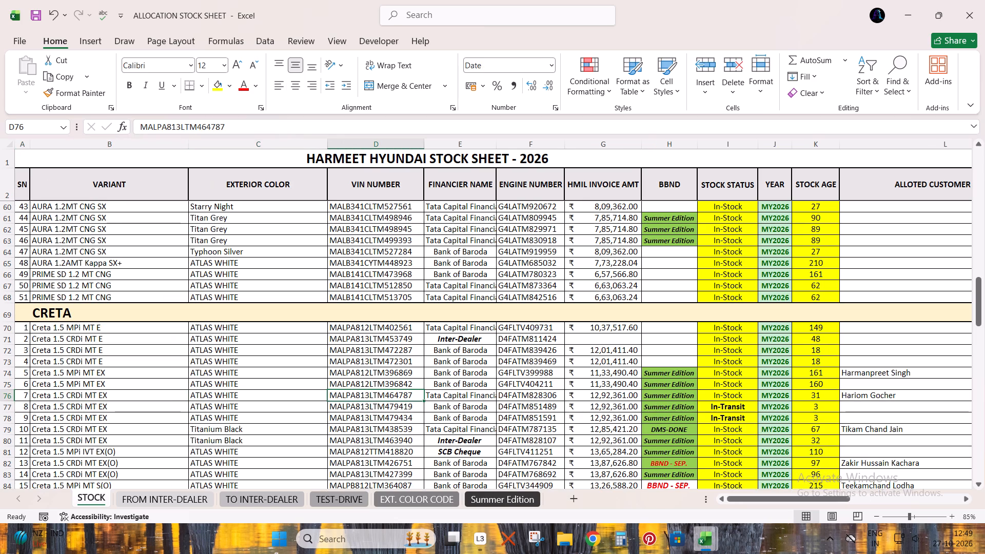
key("Right")
key("Right")
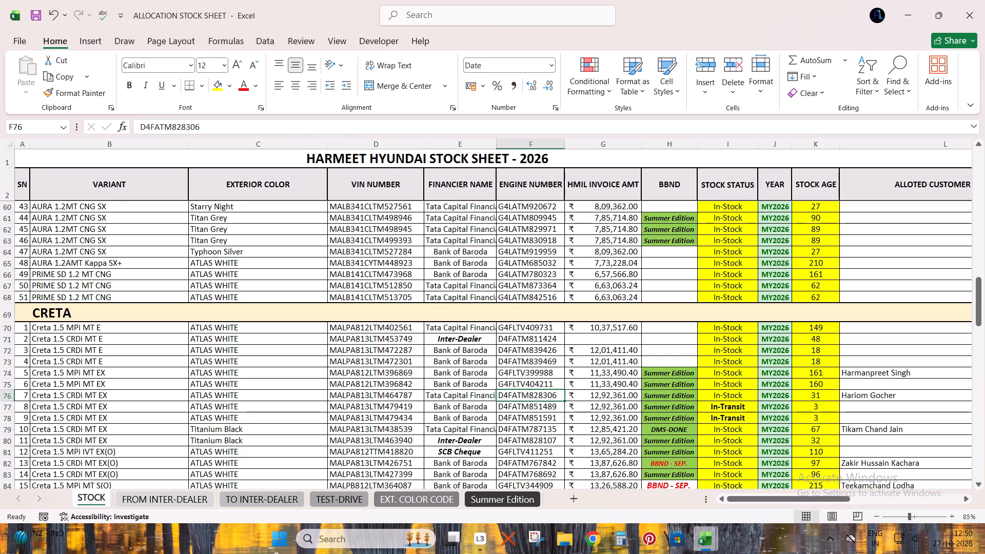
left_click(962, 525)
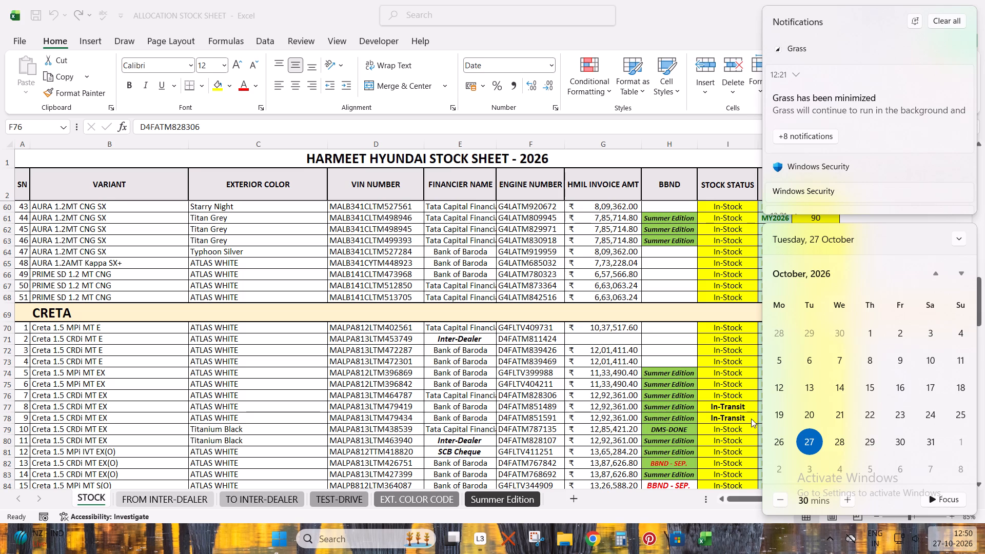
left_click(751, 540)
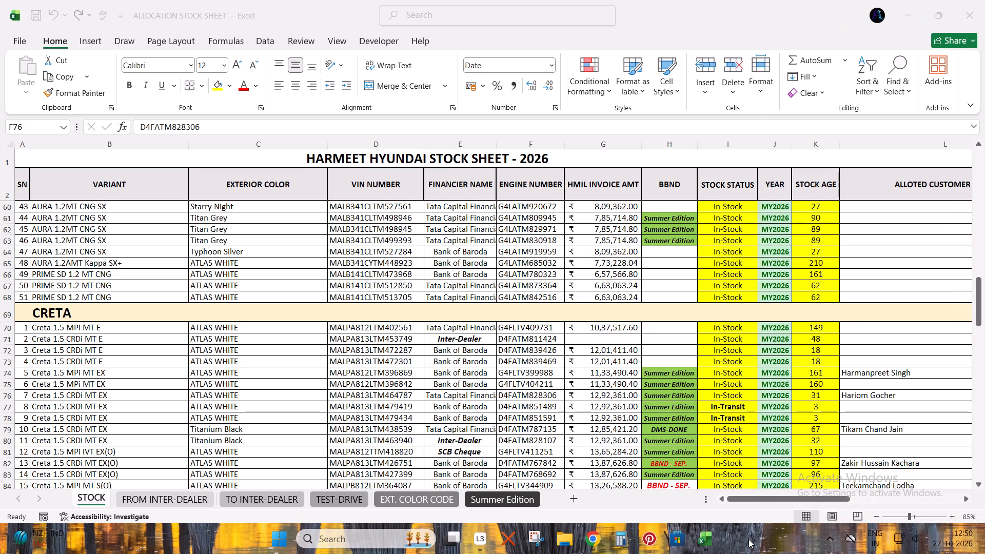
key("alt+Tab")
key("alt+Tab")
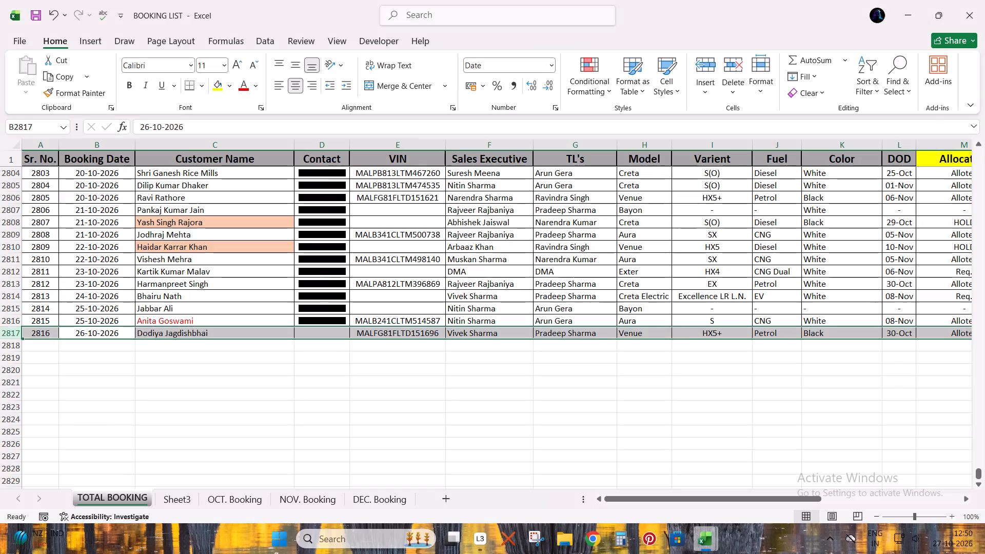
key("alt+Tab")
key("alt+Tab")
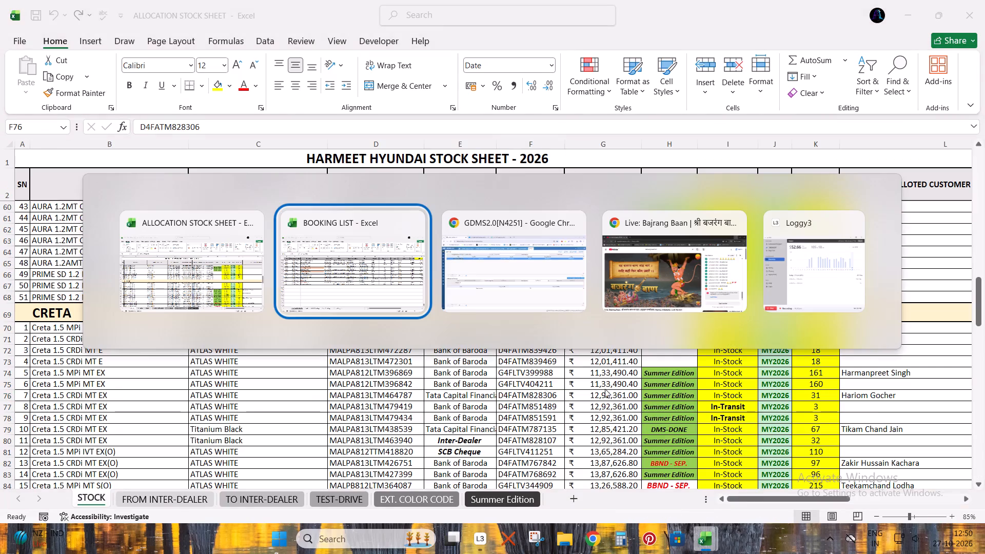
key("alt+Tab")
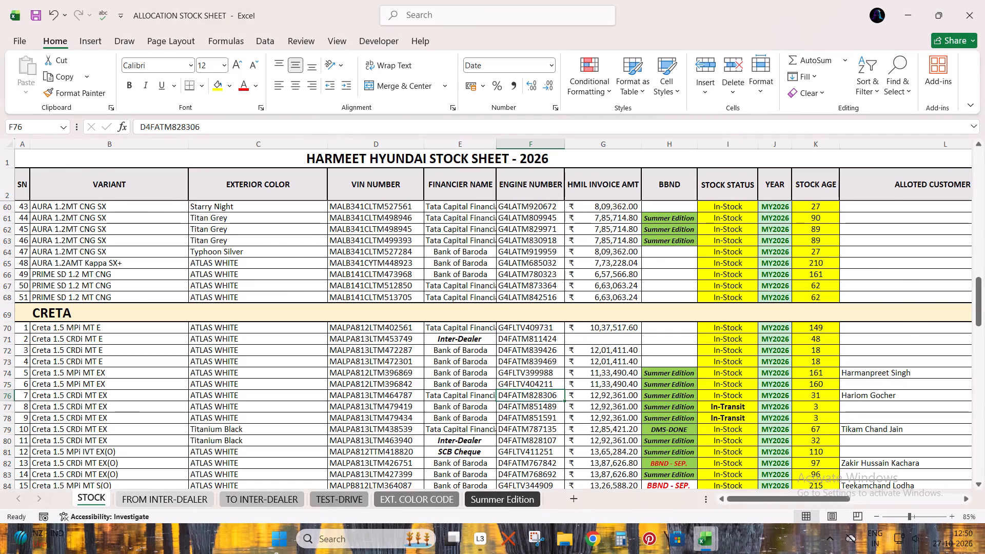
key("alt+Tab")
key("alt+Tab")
Look up the customer allotted to the in-transit Creta 1.5 MPi IVT S(O) in row 88 in the BOOKING LIST workbook and select that booking row.
scroll(838, 395, "up", 14)
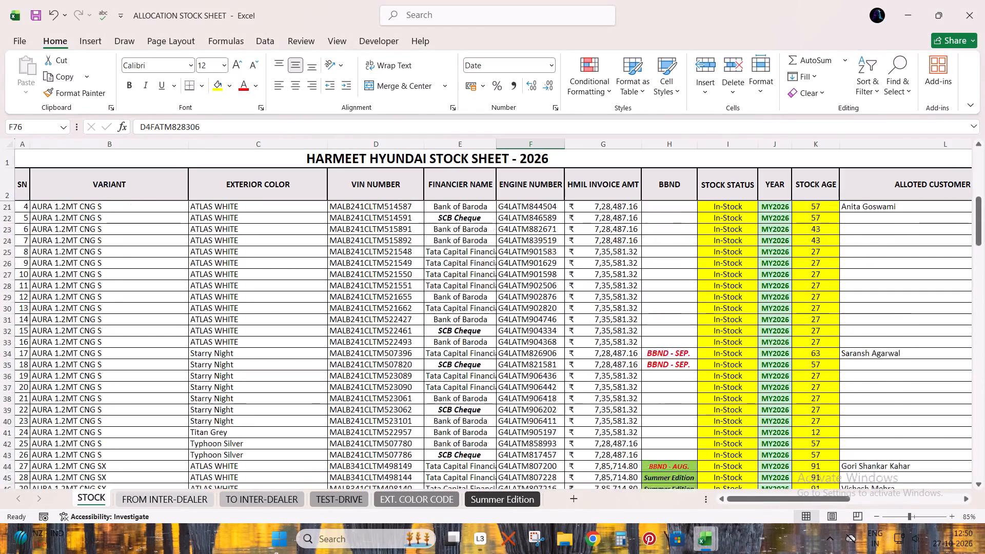
scroll(868, 381, "up", 11)
scroll(868, 378, "down", 3)
scroll(866, 378, "up", 1)
scroll(866, 378, "down", 12)
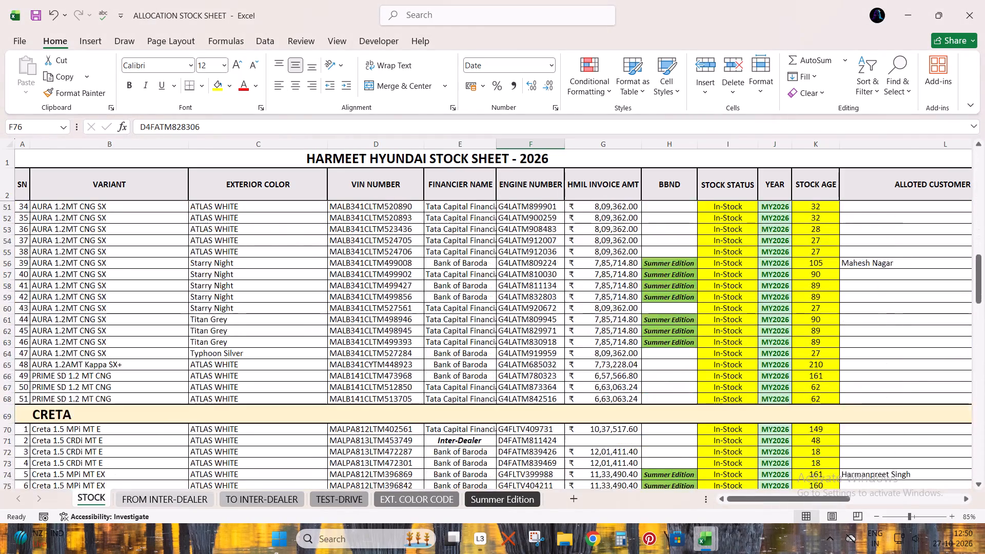
scroll(866, 378, "down", 10)
left_click(626, 356)
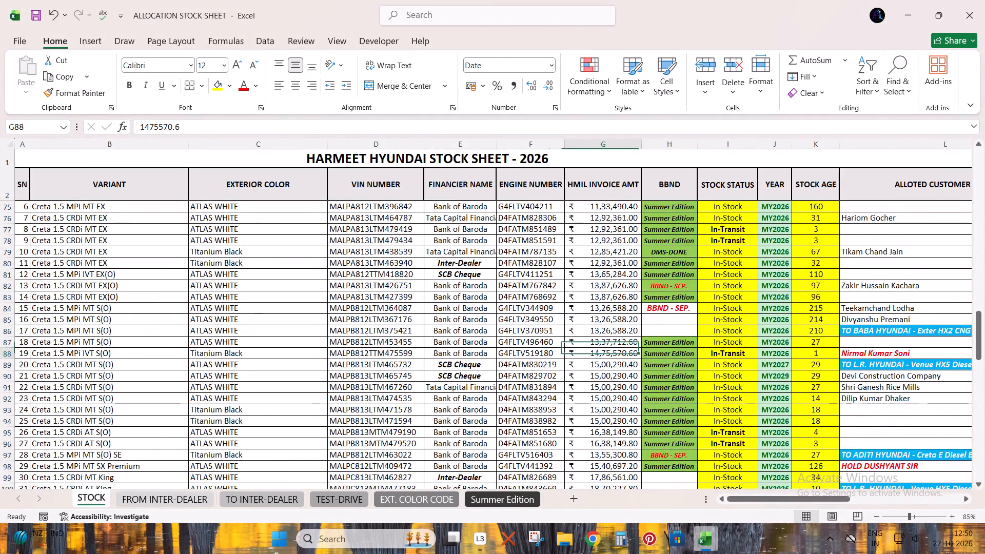
key("shift+space")
left_click(870, 355)
key("ctrl+c")
key("alt+Tab")
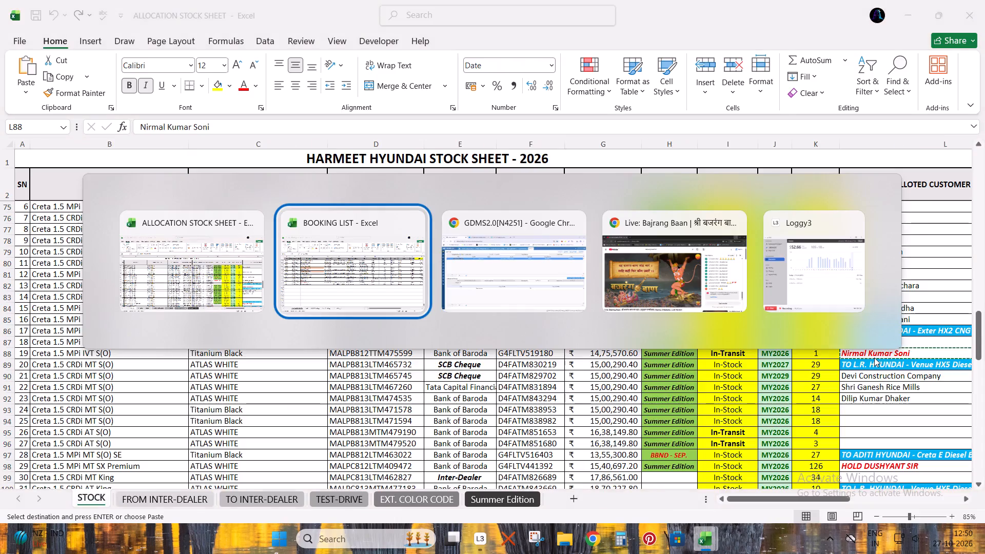
key("Right")
key("ctrl+f")
key("ctrl+v")
key("Return")
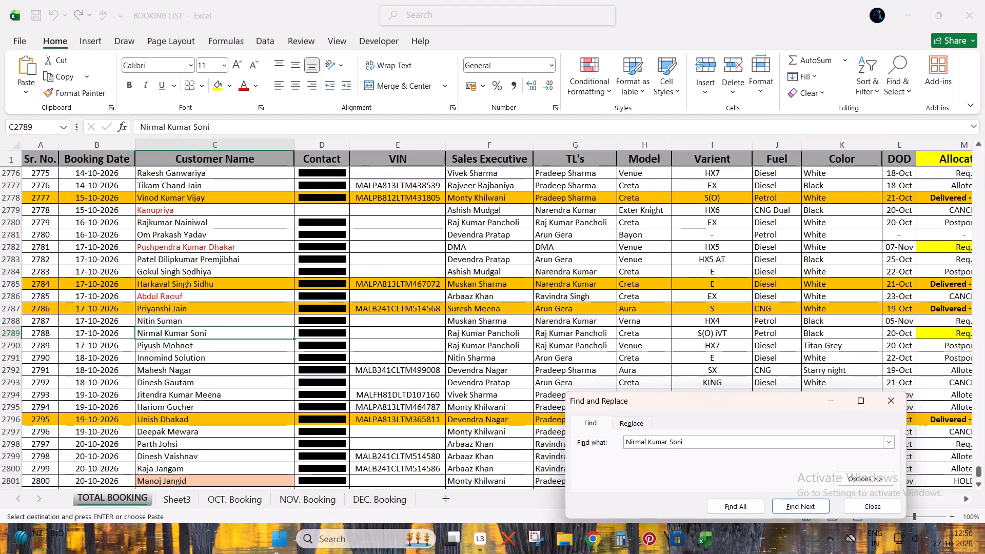
key("Escape")
key("shift+space")
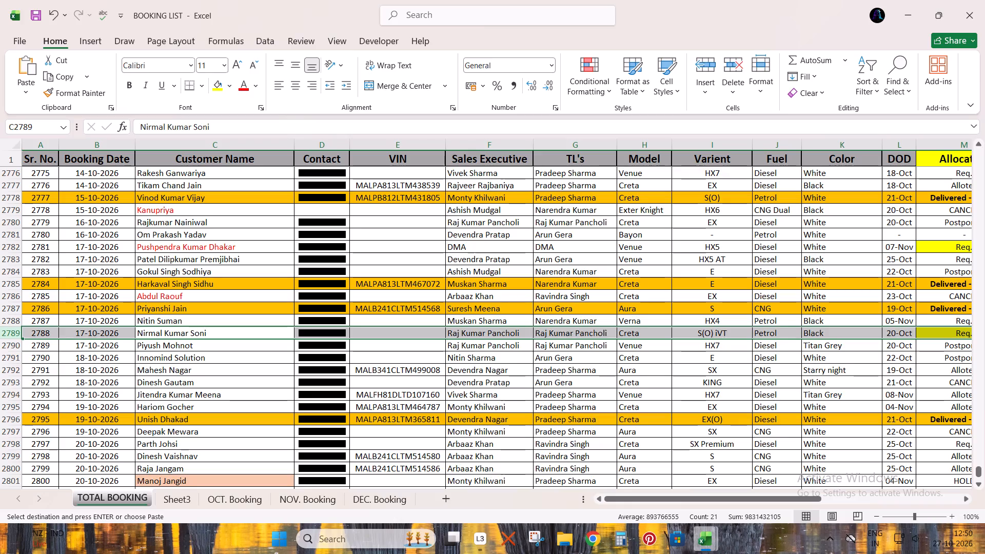
Copy the Customer Name through TL's cells of booking row 2789 in the TOTAL BOOKING sheet.
key("alt+Tab")
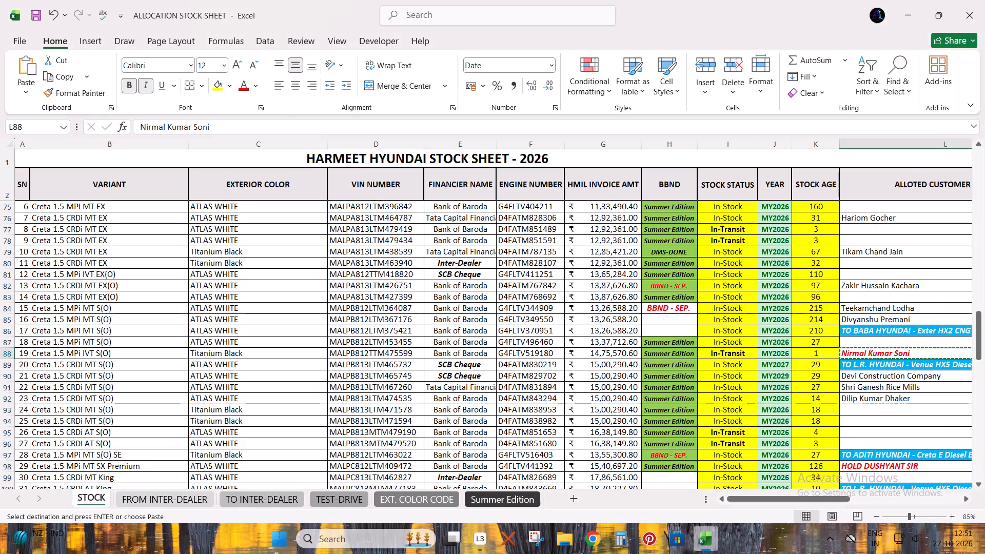
key("alt+Tab")
key("Left")
key("Right")
key("shift+Right")
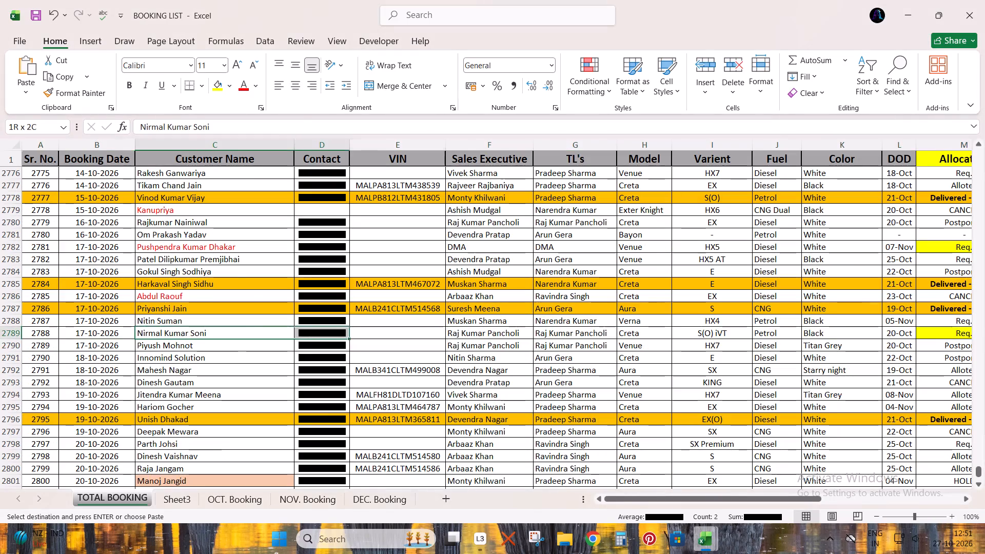
key("shift+Right")
key("shift+Right")
key("shift+Right")
key("ctrl+c")
key("ctrl+v")
key("ctrl+c")
key("alt+Tab")
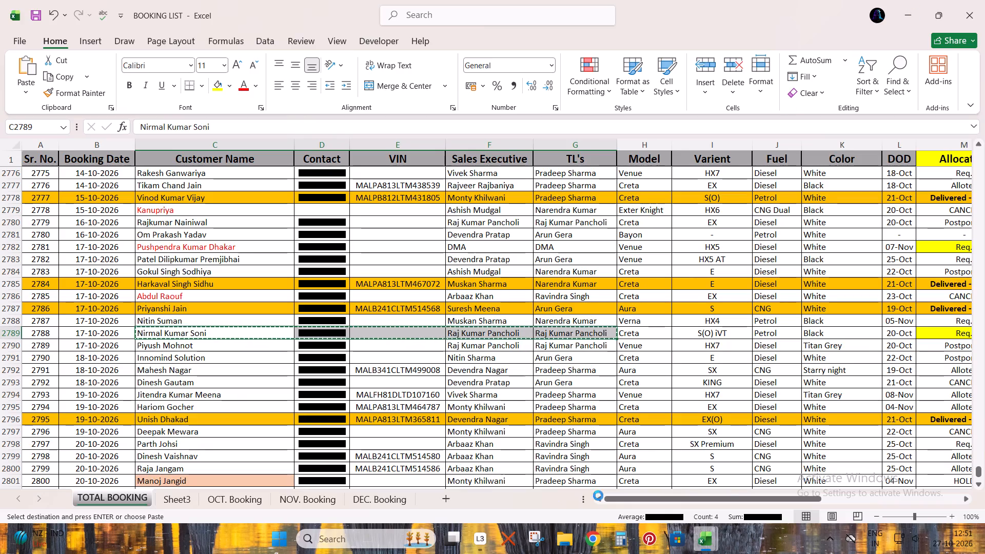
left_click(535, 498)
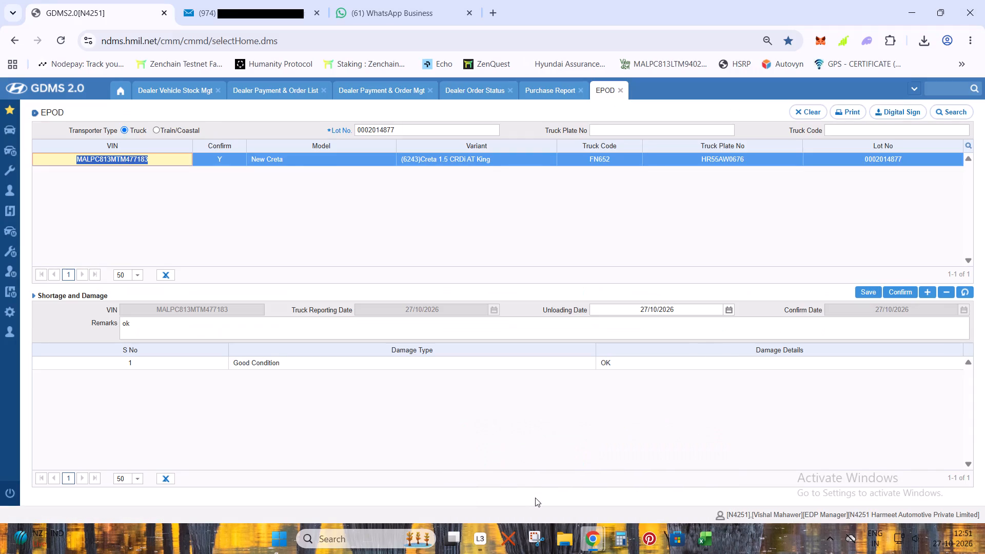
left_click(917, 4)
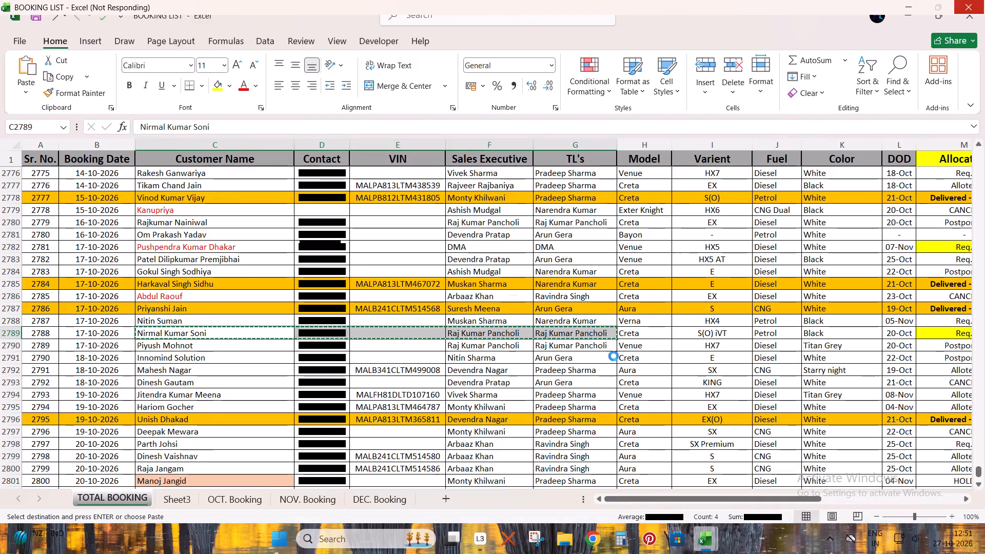
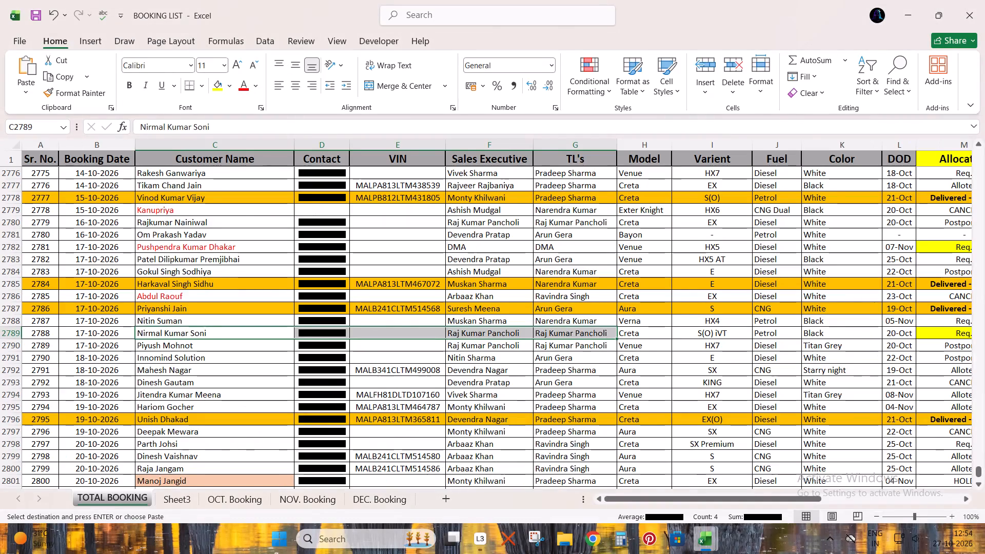
Paste the copied booking cells into stock row 88 from ALLOTED CUSTOMER NAME, moving everything after the name one column over to start under MOBILE NO.
key("ctrl+c")
key("alt+Tab")
key("ctrl+v")
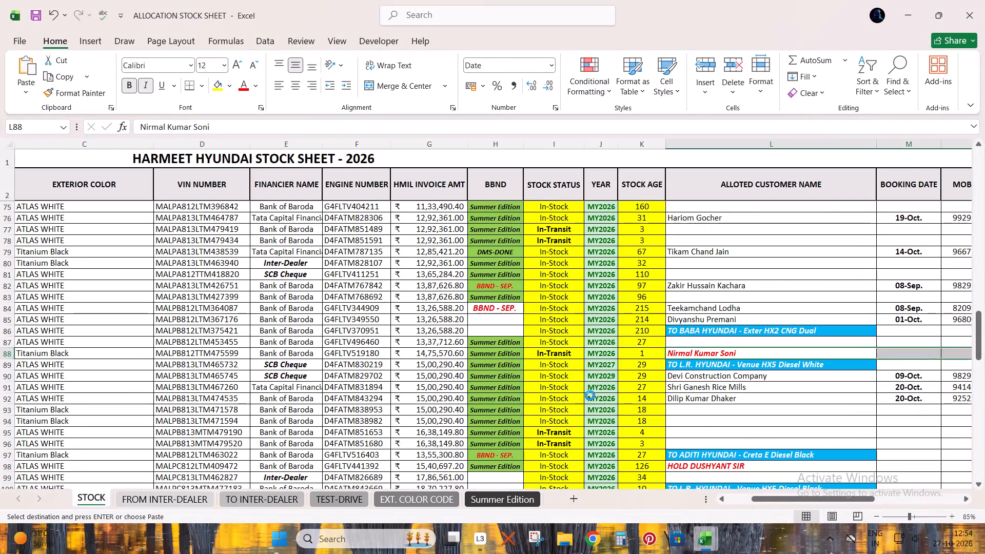
key("Right")
key("shift+Right")
key("shift+Right")
key("shift+Right")
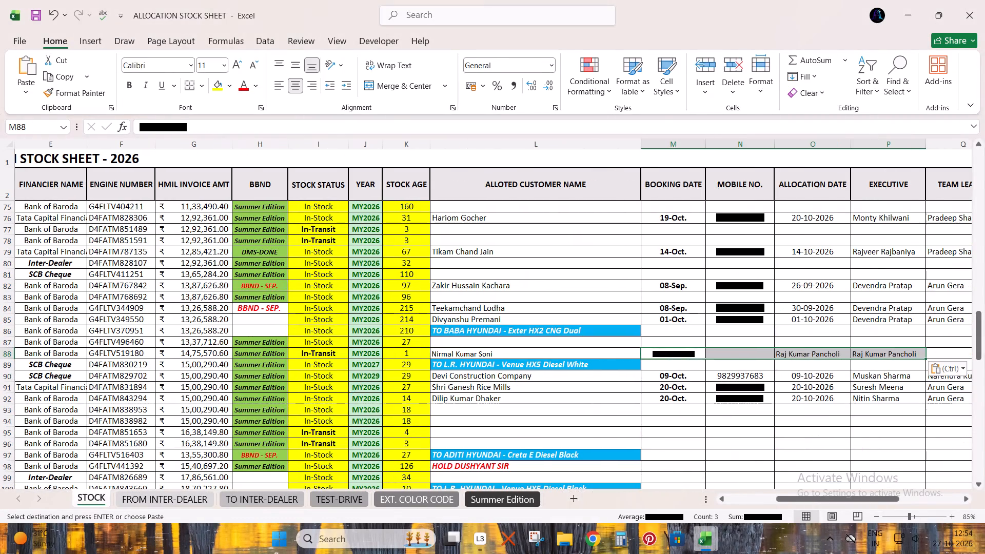
key("ctrl+x")
key("Right")
key("ctrl+v")
key("Left")
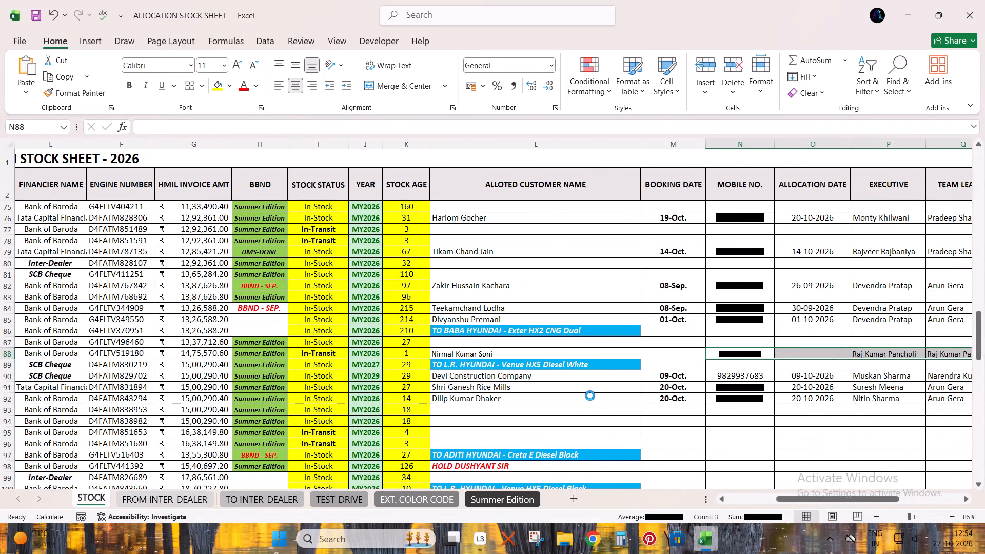
Check booking row 2789's date and enter booking date 17-10 and allocation date 26-10 in stock row 88.
key("alt+Tab")
key("shift+space")
key("alt+Tab")
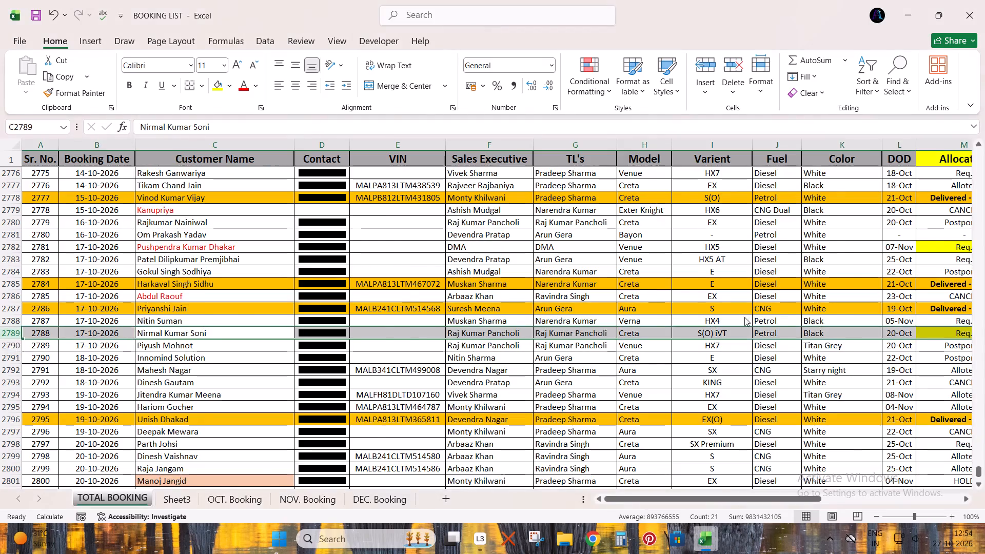
type("17-")
type("10")
key("Tab")
key("Tab")
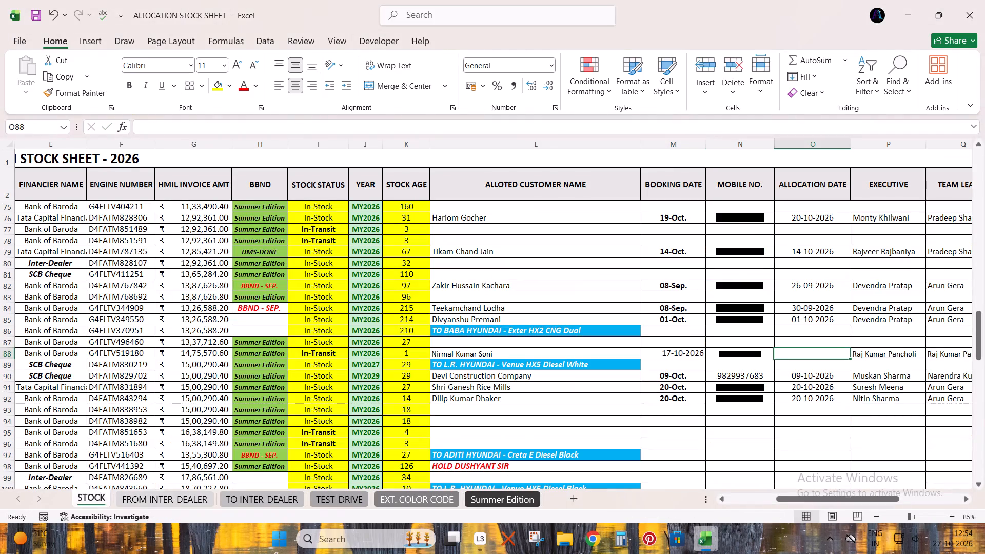
type("26-")
type("10")
key("Return")
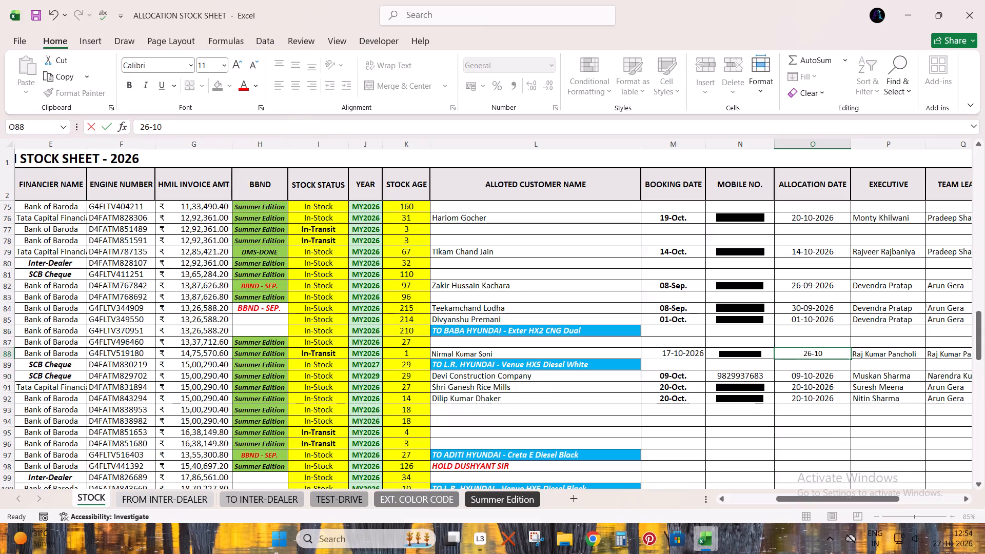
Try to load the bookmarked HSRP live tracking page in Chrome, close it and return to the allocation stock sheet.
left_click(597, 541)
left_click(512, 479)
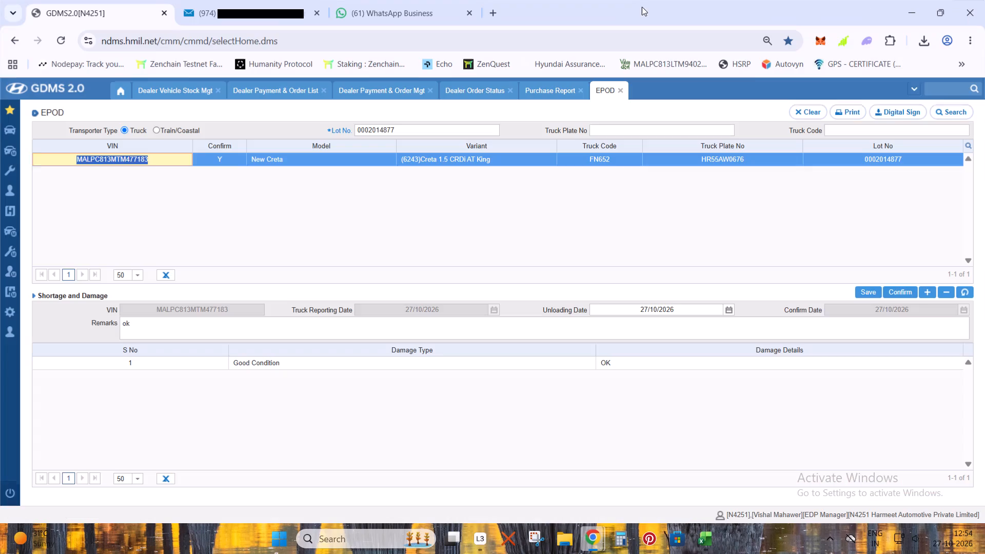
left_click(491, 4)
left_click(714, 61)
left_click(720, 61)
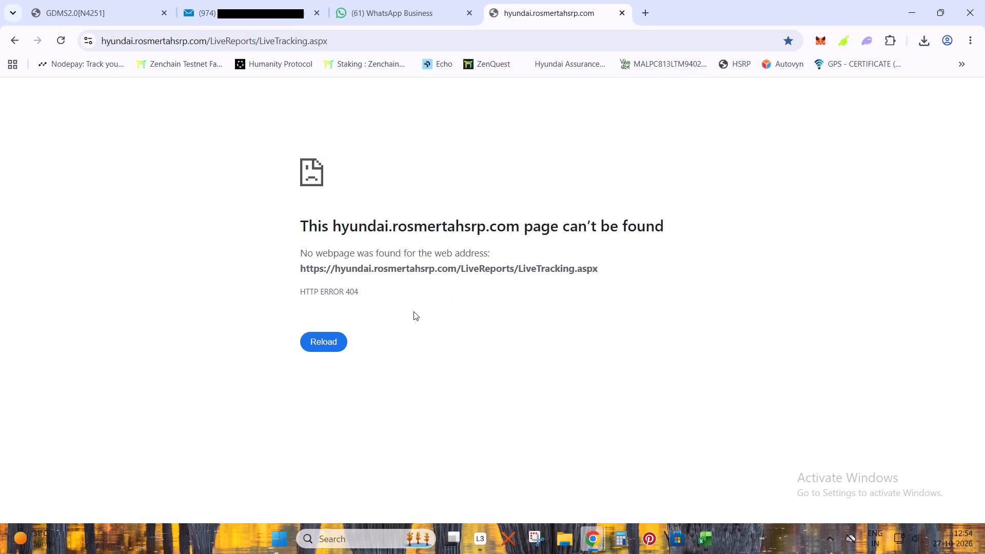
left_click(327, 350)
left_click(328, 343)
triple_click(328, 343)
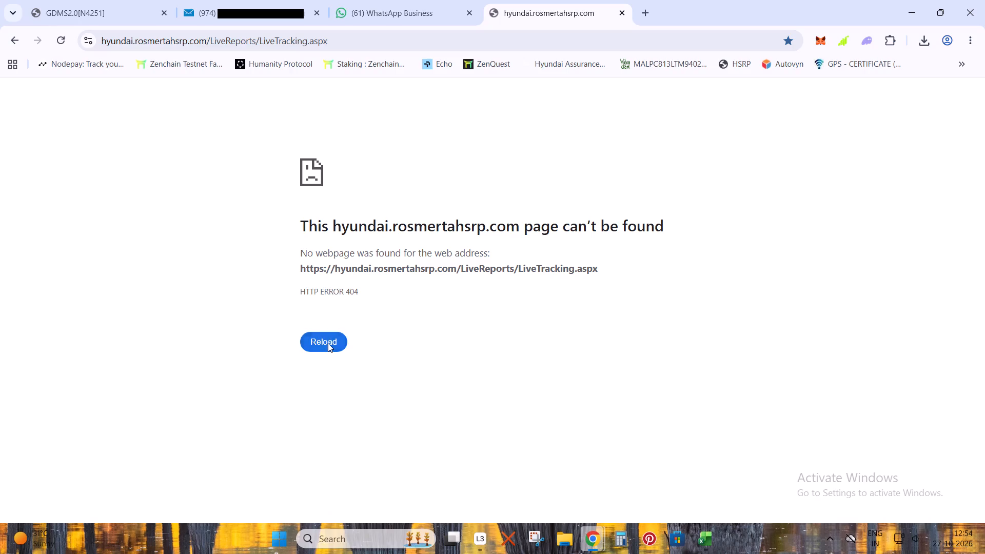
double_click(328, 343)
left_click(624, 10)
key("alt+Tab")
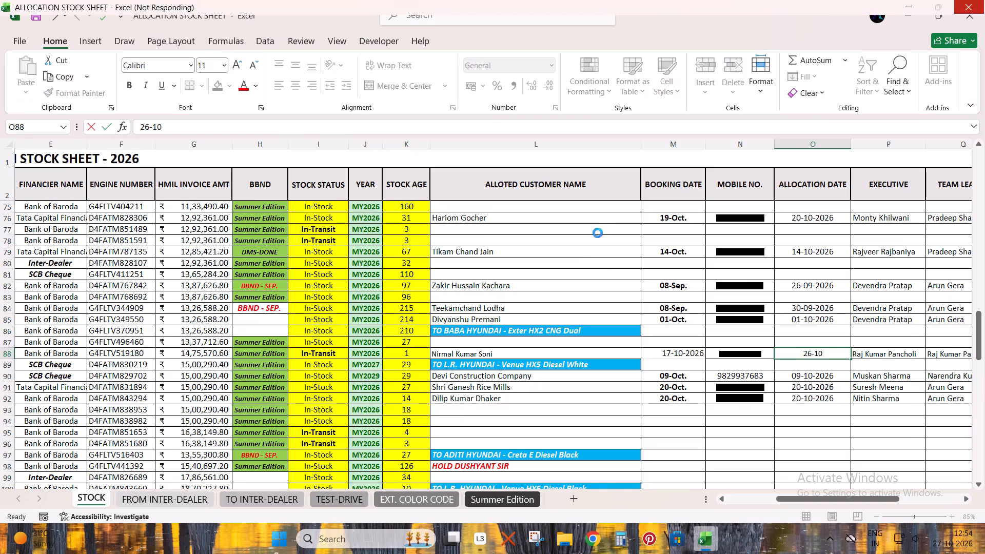
Copy the formatting of row 87's ALLOTED CUSTOMER NAME through TEAM LEADER cells onto the same cells in row 88.
key("Up")
key("Left")
key("Up")
key("shift+Right")
key("shift+Right")
key("shift+Right")
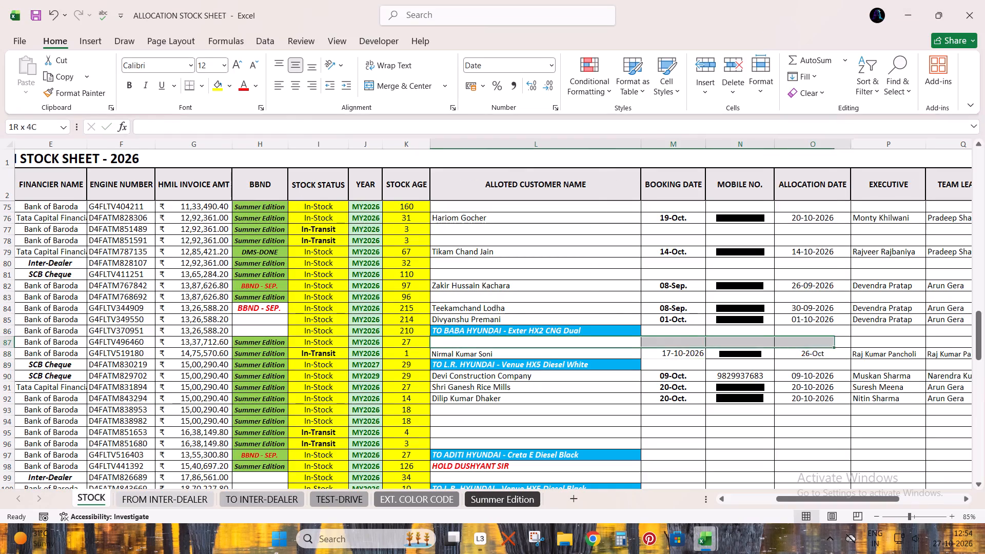
key("shift+Right")
key("shift+Right")
left_click(61, 90)
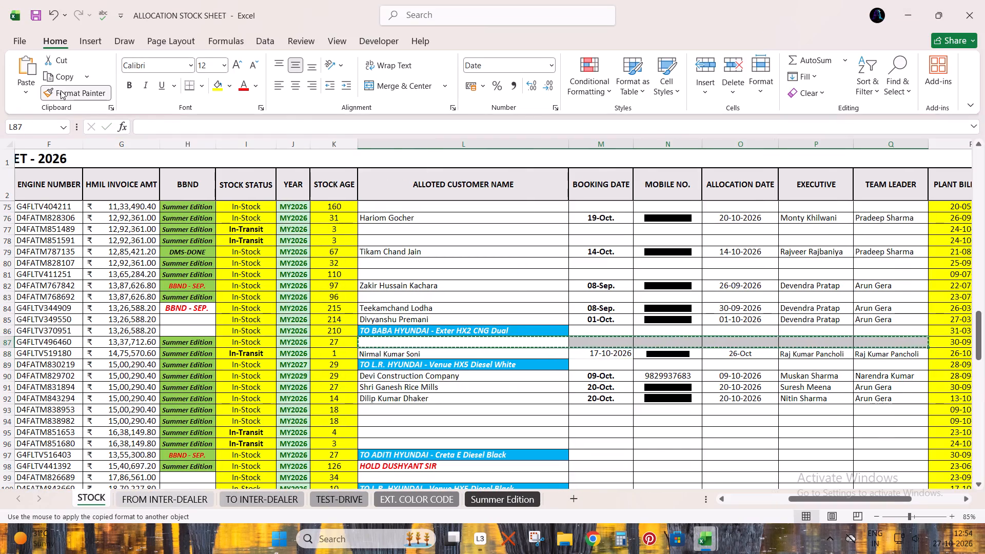
key("Down")
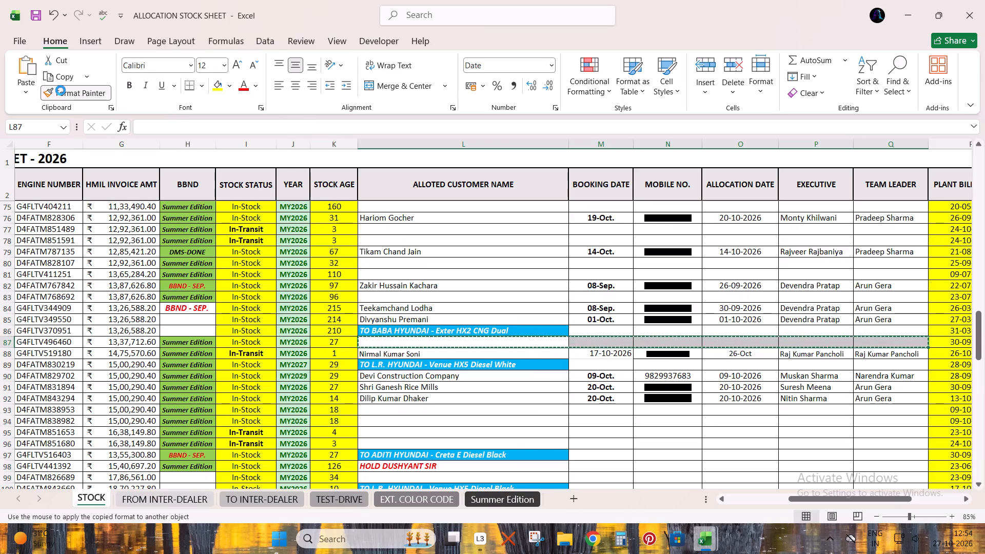
Copy the VIN number from stock row 88 into the VIN cell of booking row 2789 in the BOOKING LIST workbook.
key("ctrl+Left")
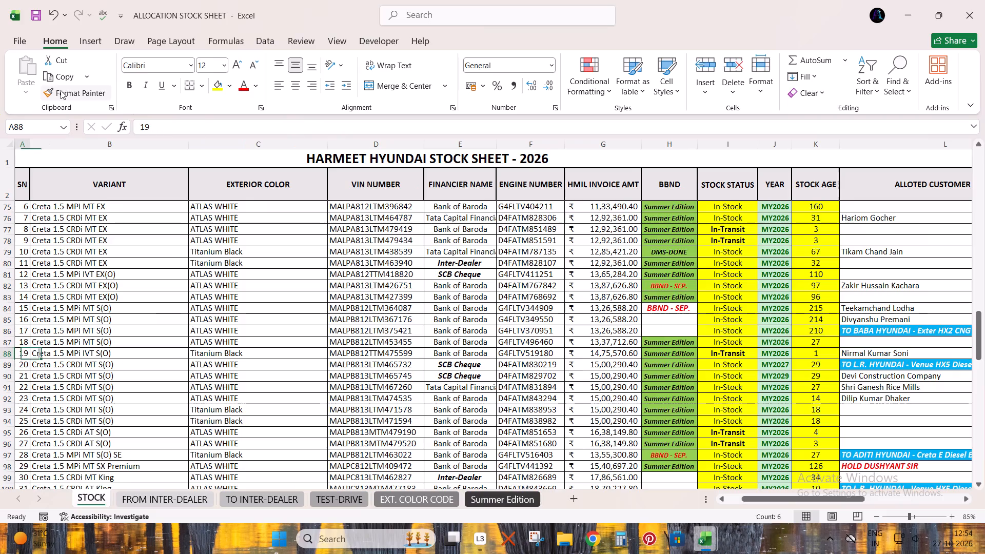
key("ctrl+Left")
key("Right")
key("Right")
key("Right")
key("ctrl+c")
key("alt+Tab")
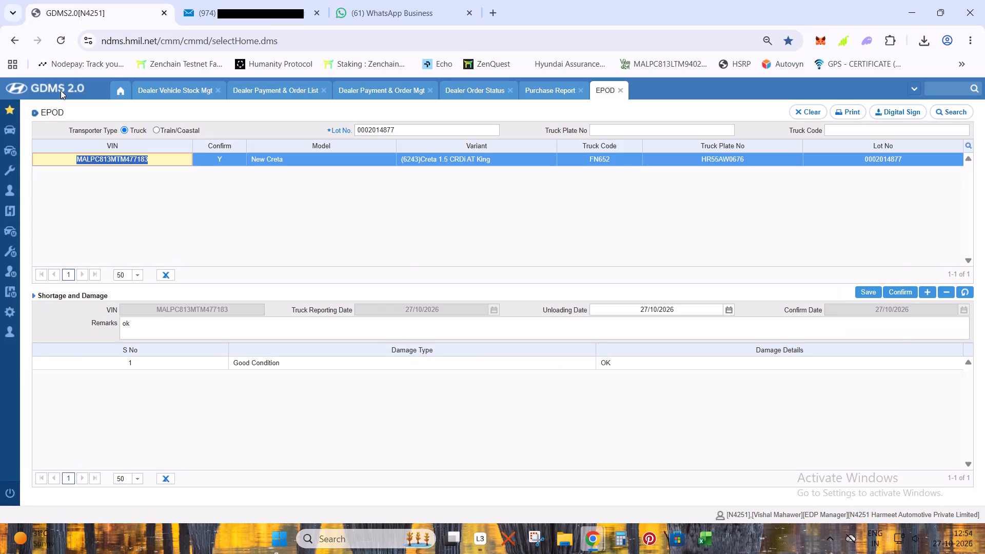
key("alt+Tab")
key("alt+Tab")
key("Right")
key("Right")
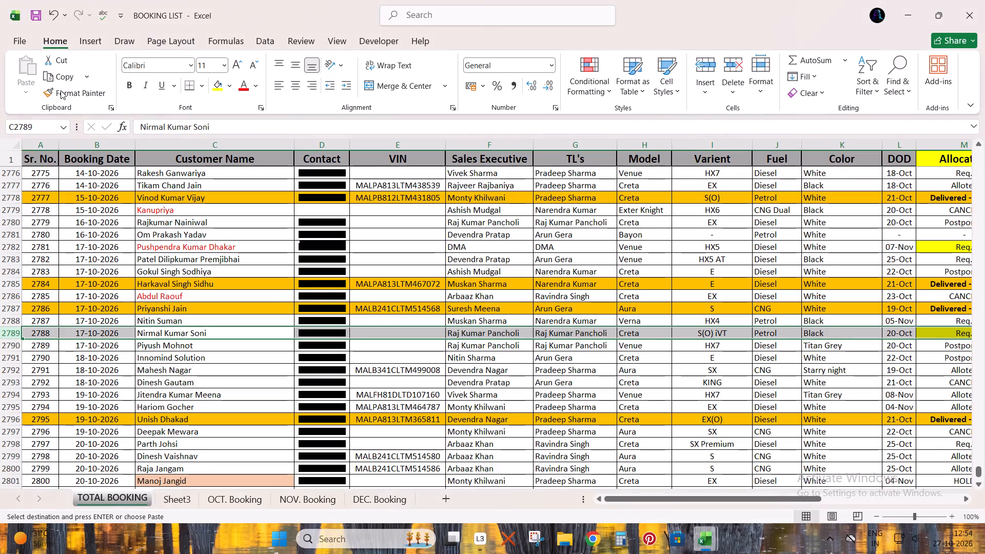
key("ctrl+v")
Fill booking row 2789's Allocation cell from the cell above and set its status to Alloted.
key("ctrl+Right")
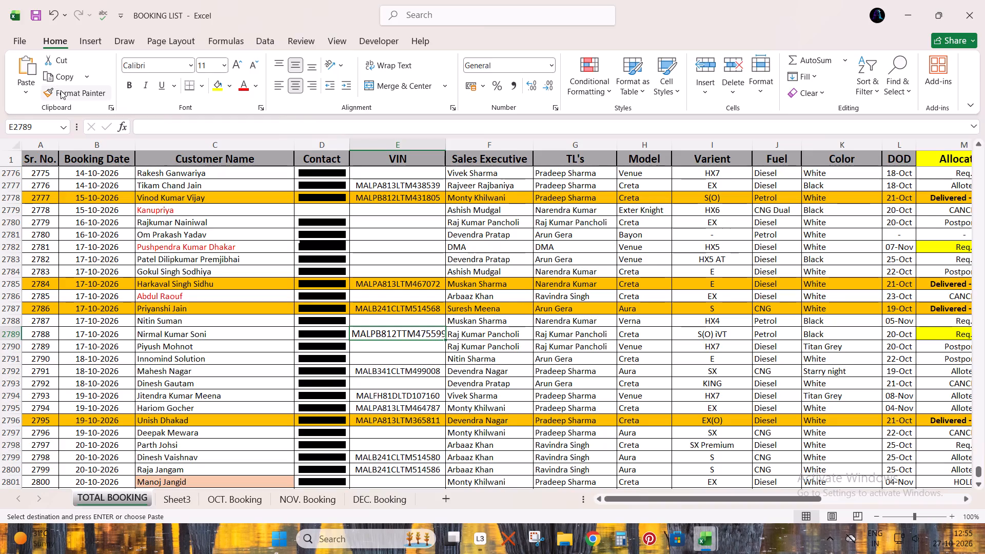
key("Right")
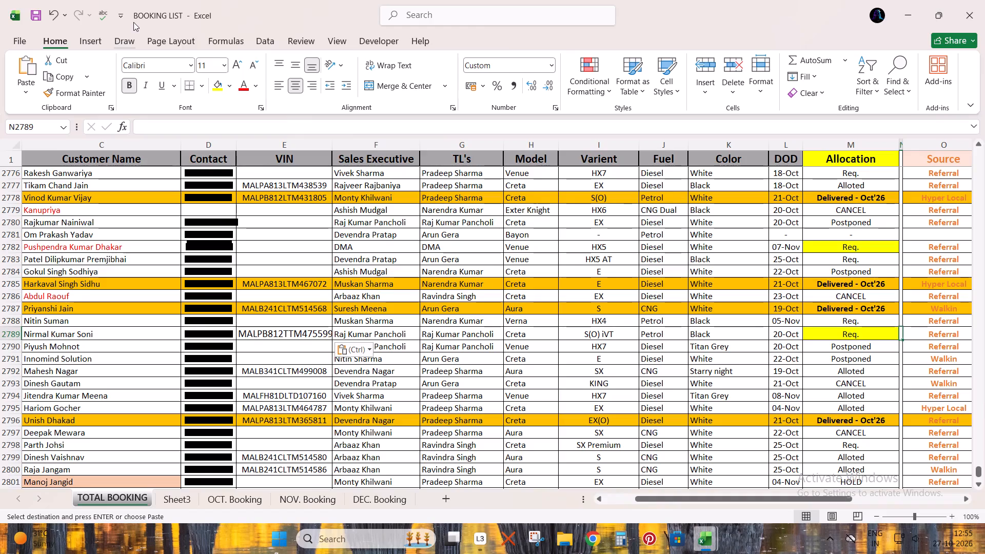
key("Left")
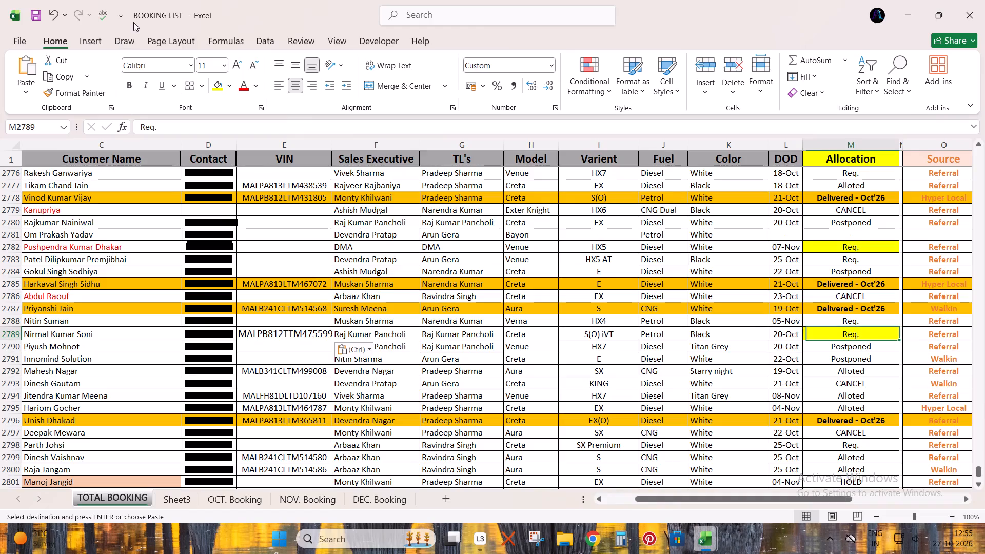
key("ctrl+d")
type("al")
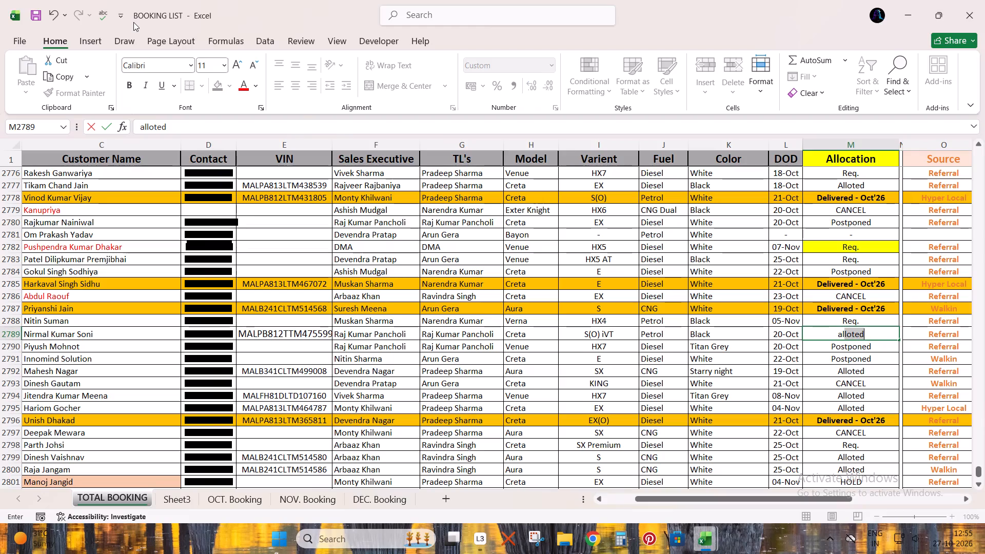
key("Left")
Apply the formatting of the VIN cell in row 2790 to the VIN cell in row 2789.
key("ctrl+Left")
key("ctrl+Left")
key("ctrl+Left")
key("Right")
key("Right")
key("Right")
key("Right")
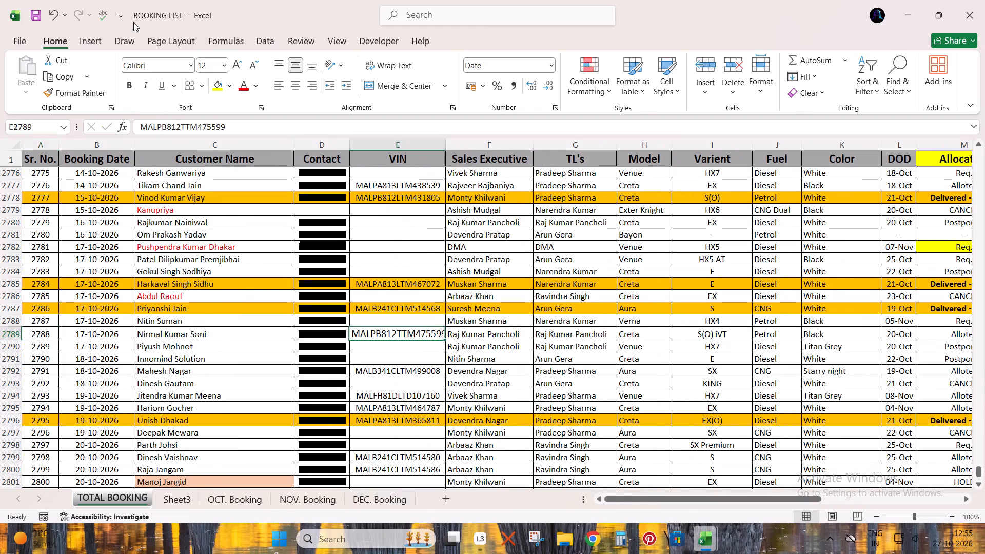
key("Down")
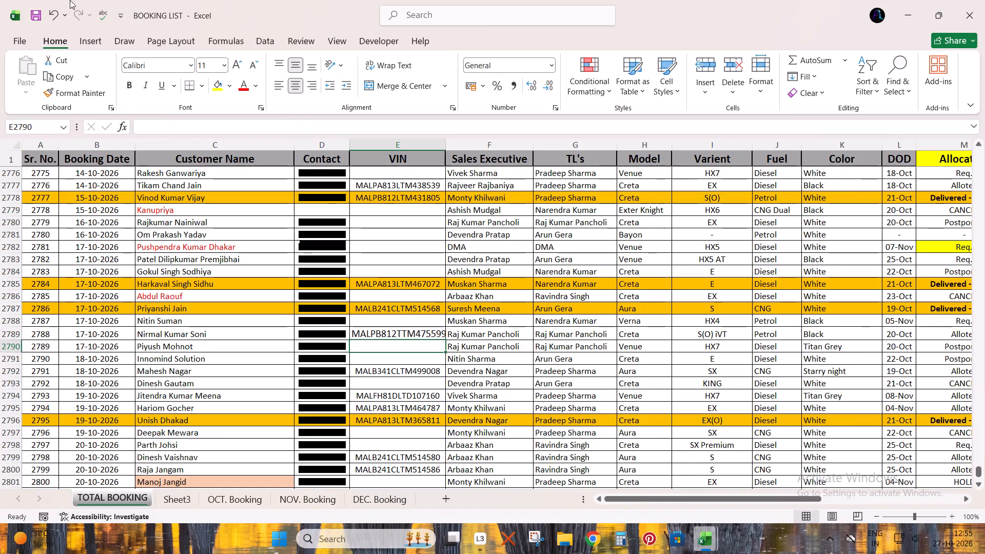
left_click(68, 90)
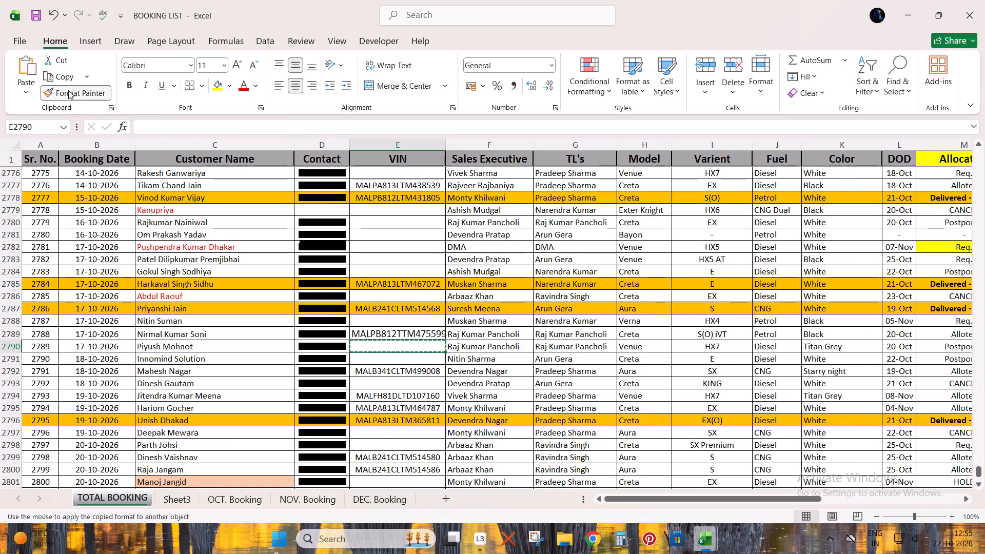
key("Up")
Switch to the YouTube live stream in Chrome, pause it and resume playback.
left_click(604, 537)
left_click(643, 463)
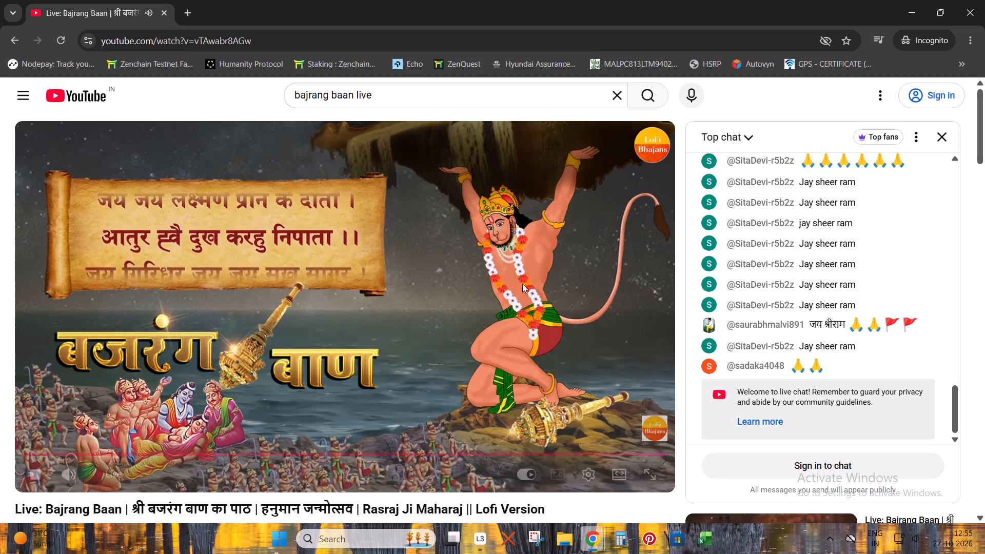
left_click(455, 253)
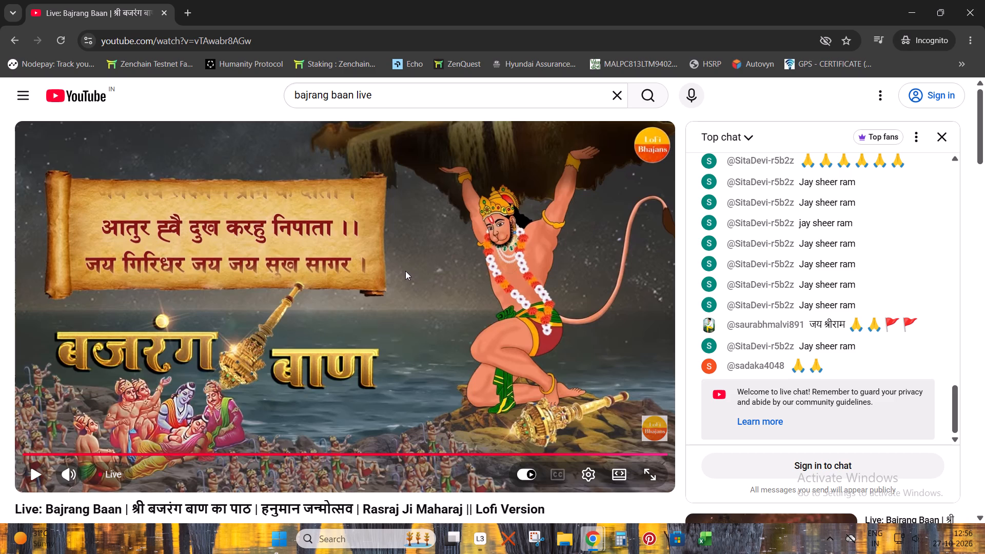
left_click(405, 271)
Return to the BOOKING LIST workbook, select booking row 2789 and save the workbook.
key("alt+Tab")
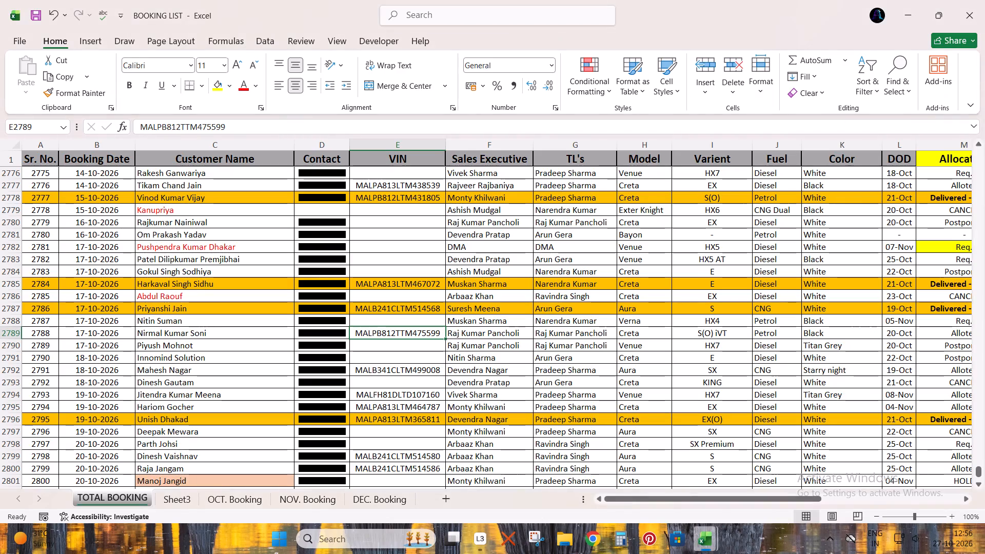
key("Right")
key("Left")
key("shift+space")
key("ctrl+s")
Compare stock row 88's VIN and allotment details in the allocation stock sheet with booking row 2789 in the BOOKING LIST workbook.
key("alt+Tab")
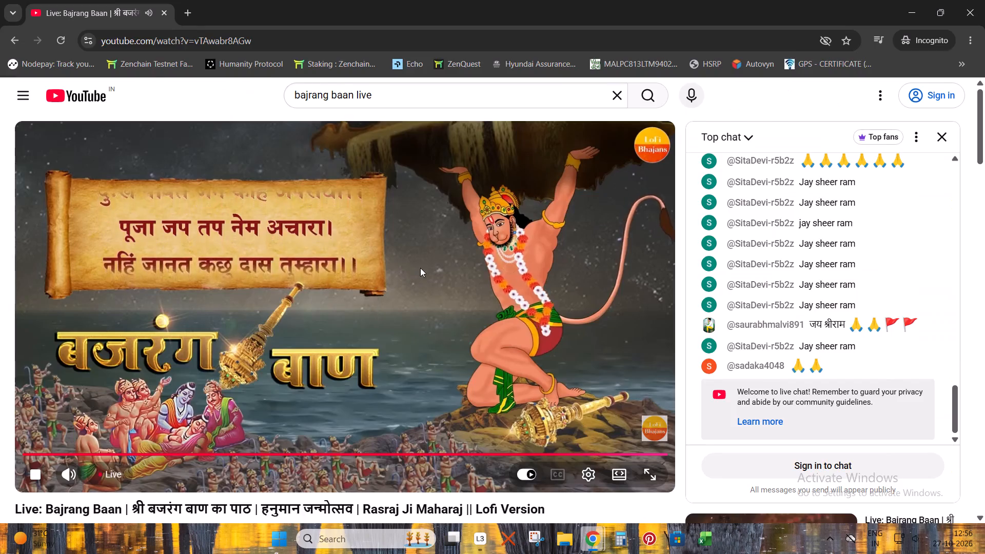
key("alt+Tab")
key("alt+Tab")
key("alt+Tab")
key("alt+Tab")
key("alt+Tab")
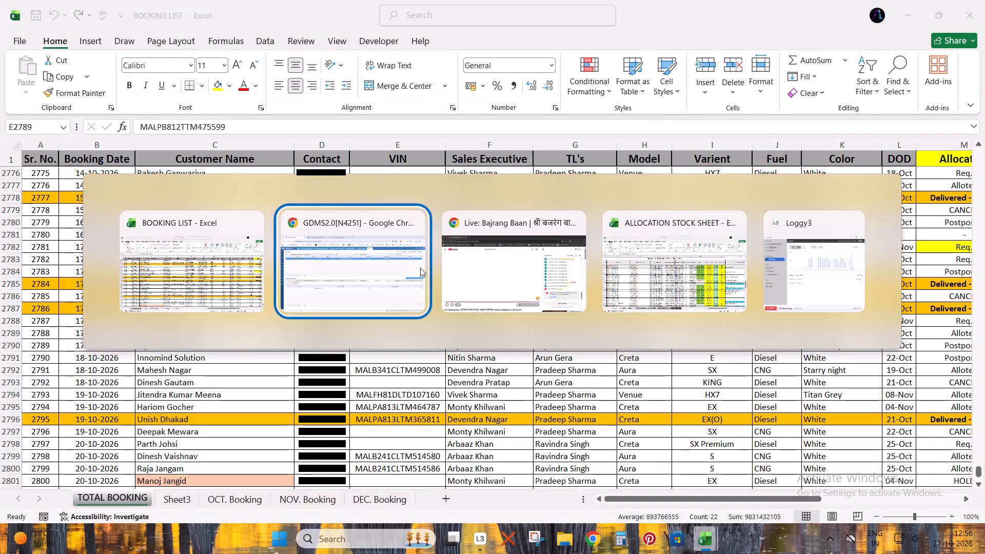
key("alt+Tab")
key("alt+Tab")
key("shift+space")
key("alt+Tab")
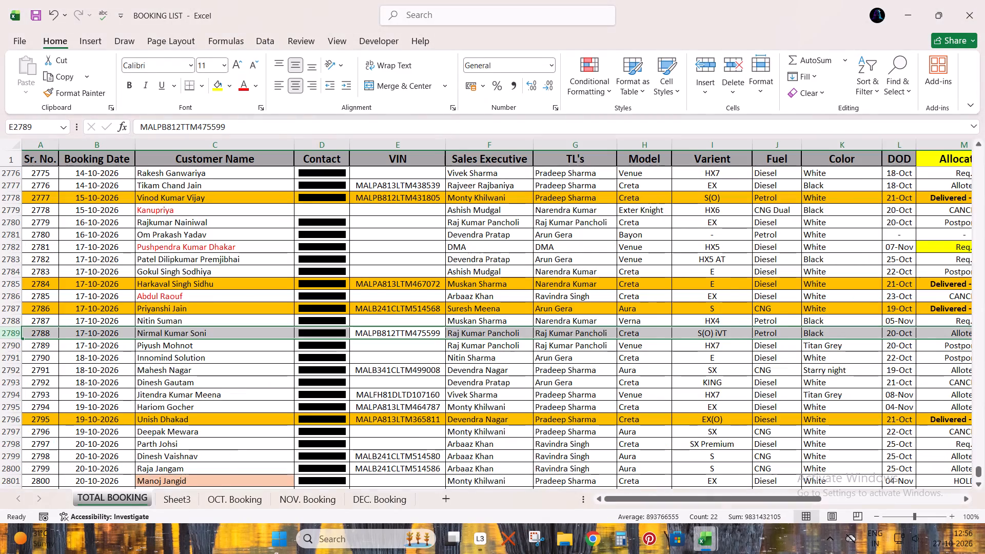
key("alt+Tab")
key("alt+Tab")
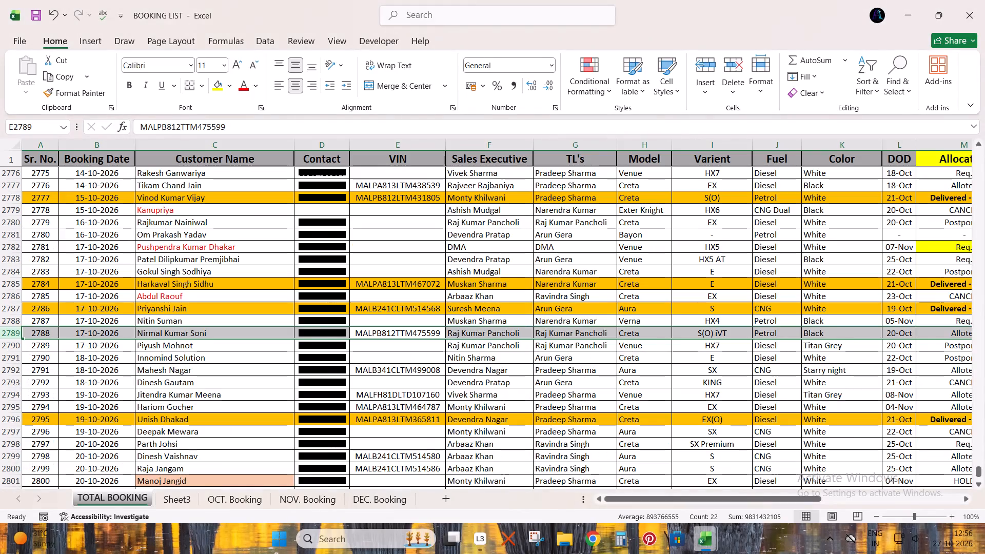
key("alt+Tab")
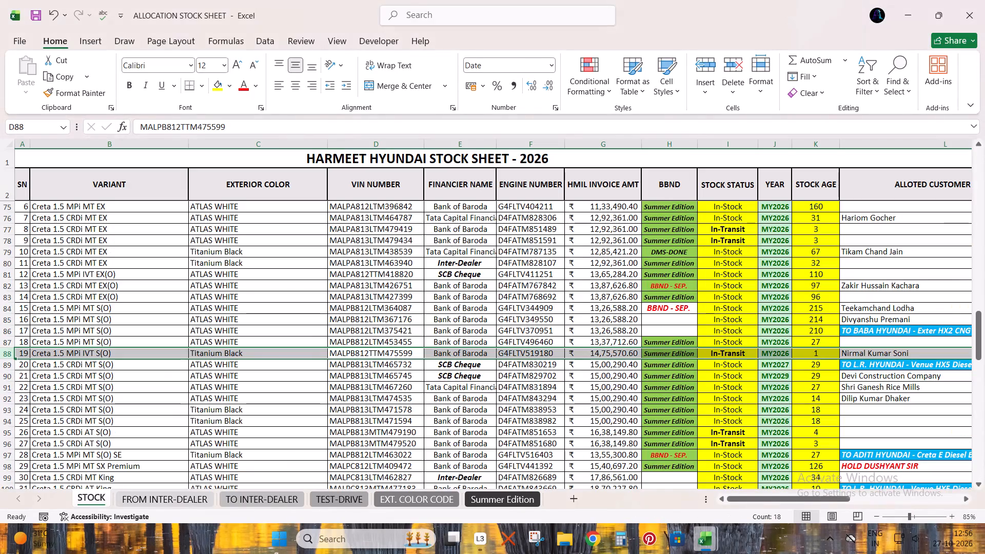
key("ctrl+Right")
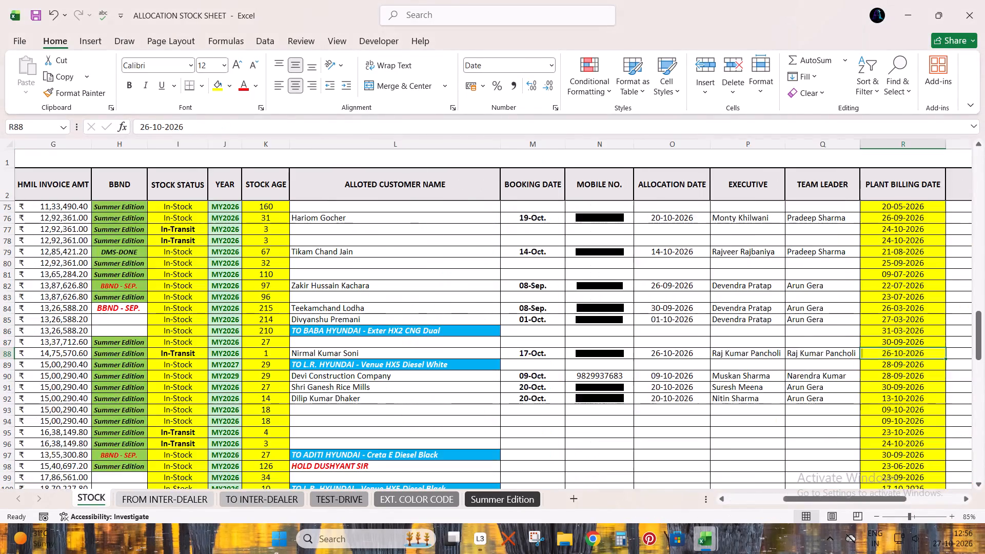
key("Right")
key("Left")
key("Left")
key("Left")
key("Left")
key("Left")
key("Left")
key("shift+space")
key("alt+Tab")
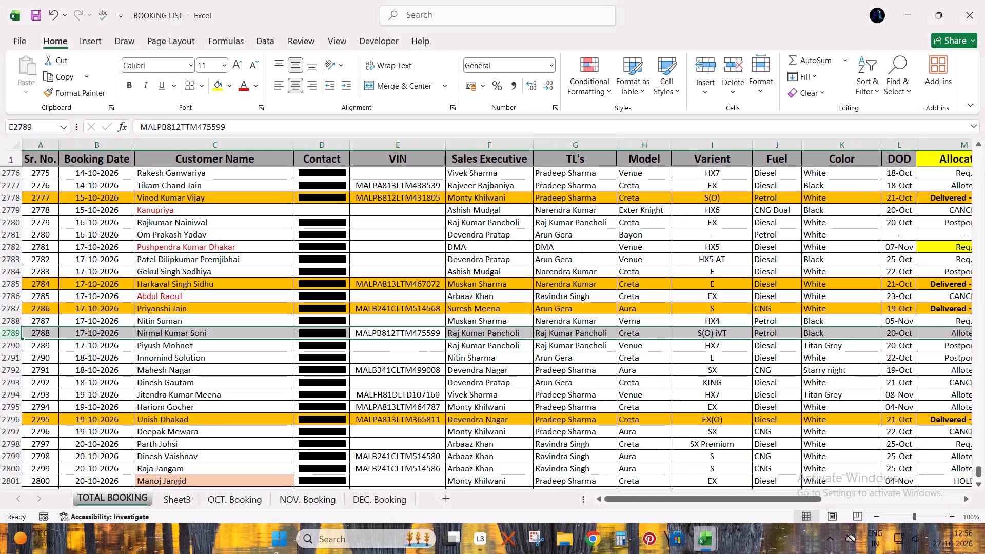
key("alt+Tab")
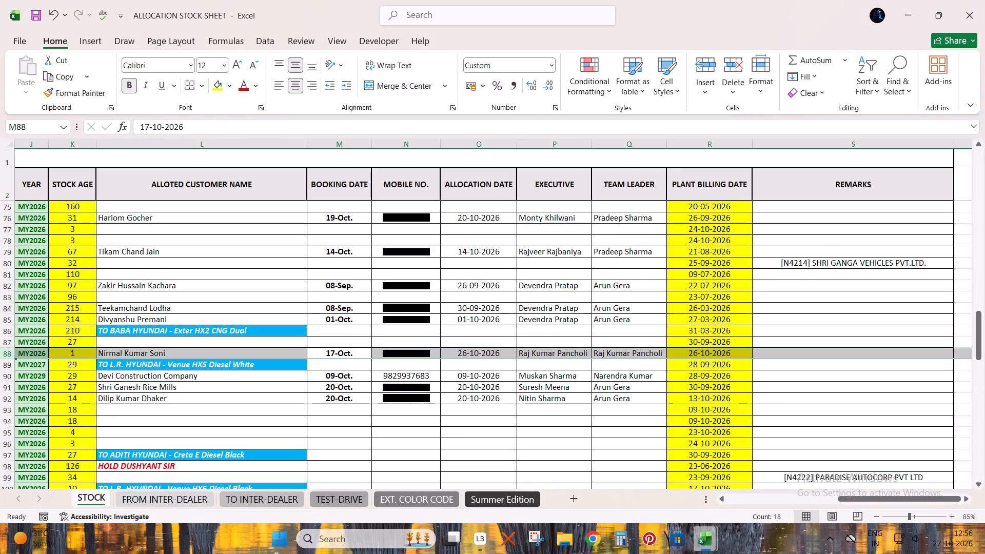
Recheck the VIN and booking details of stock row 88 against booking row 2789 in the BOOKING LIST workbook.
key("Right")
key("ctrl+Left")
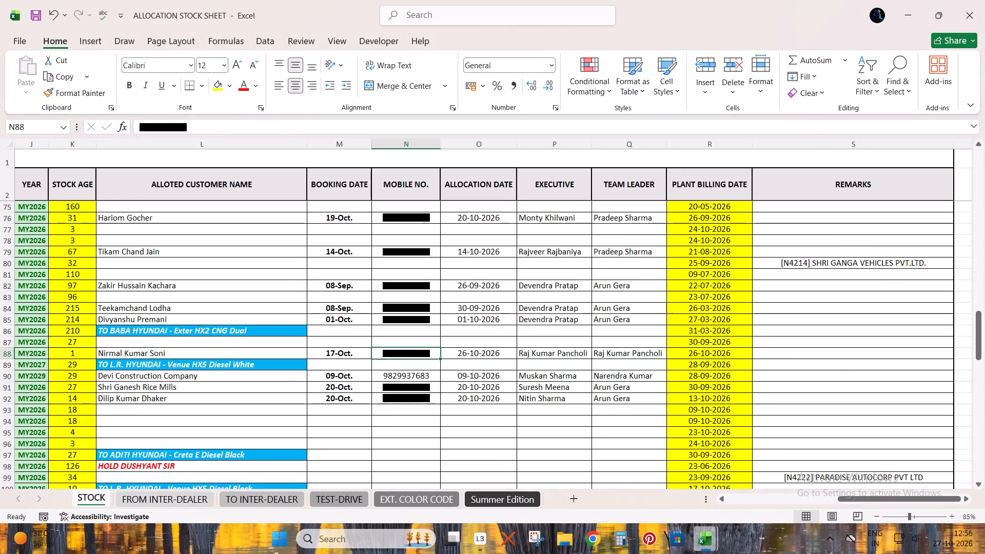
key("ctrl+Left")
key("ctrl+Left")
key("Right")
key("Right")
key("Right")
key("alt+Tab")
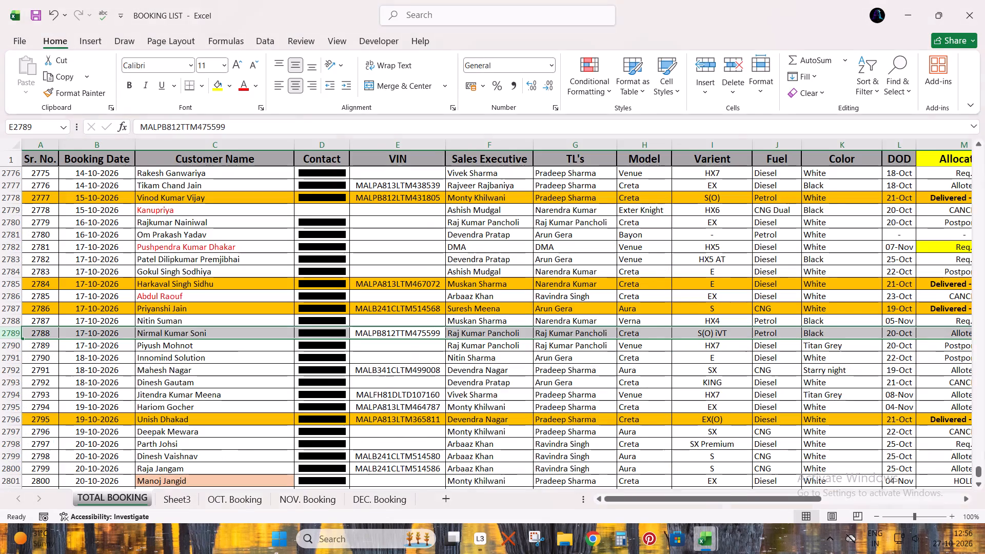
key("alt+Tab")
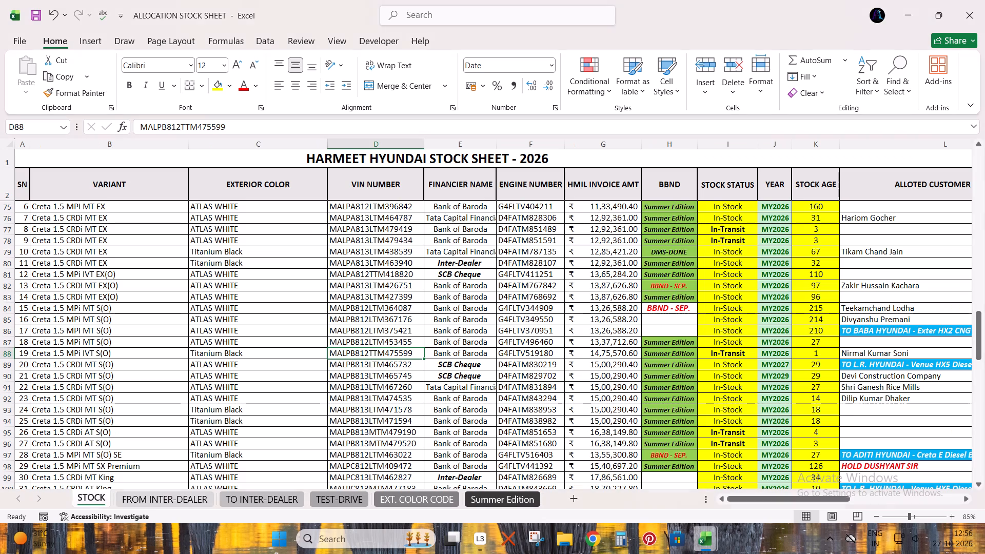
Replace the allotted customer entry of the Creta SX Premium in stock row 98 with "TO ASM HYUNDAI - Creta EX(O) Diesel White".
scroll(479, 267, "down", 4)
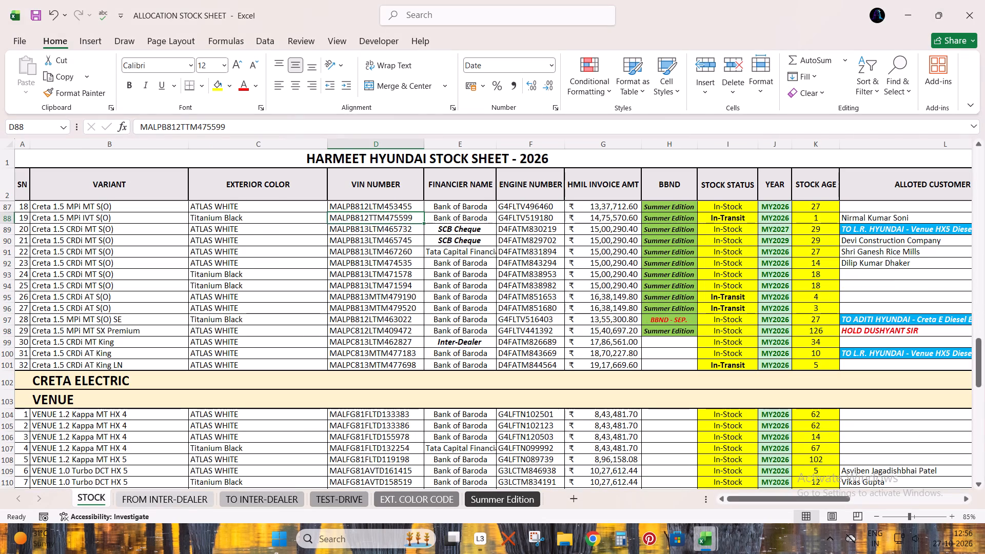
left_click(882, 332)
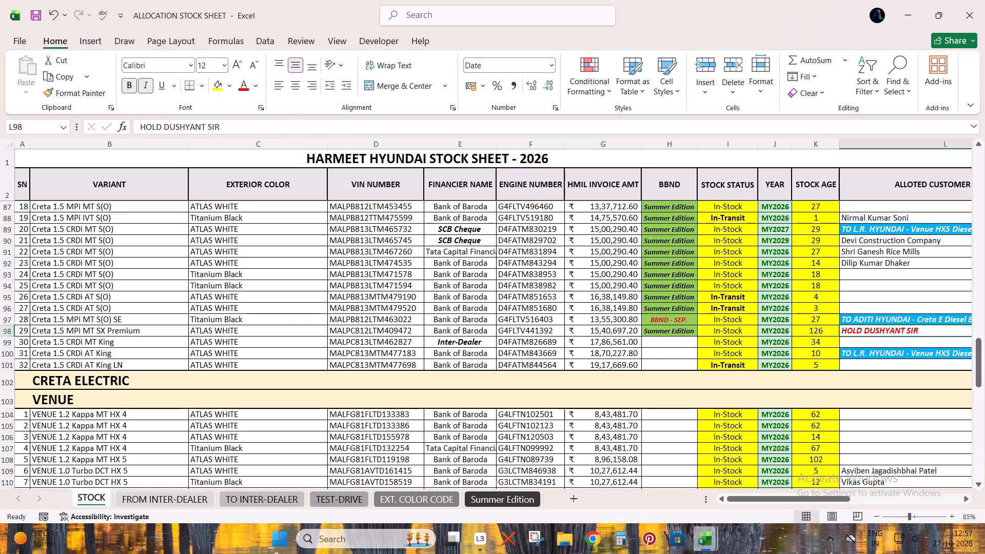
key("shift+space")
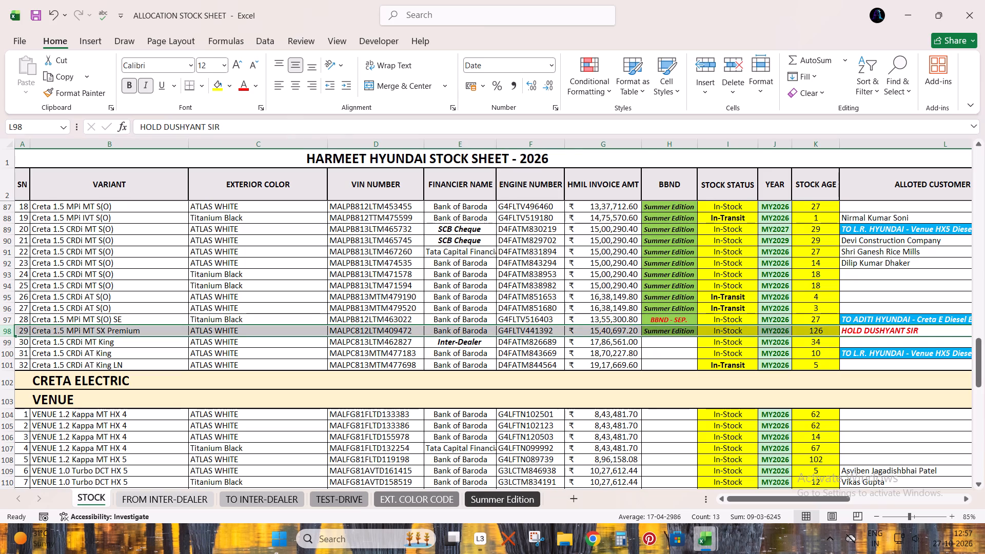
key("Right")
key("Left")
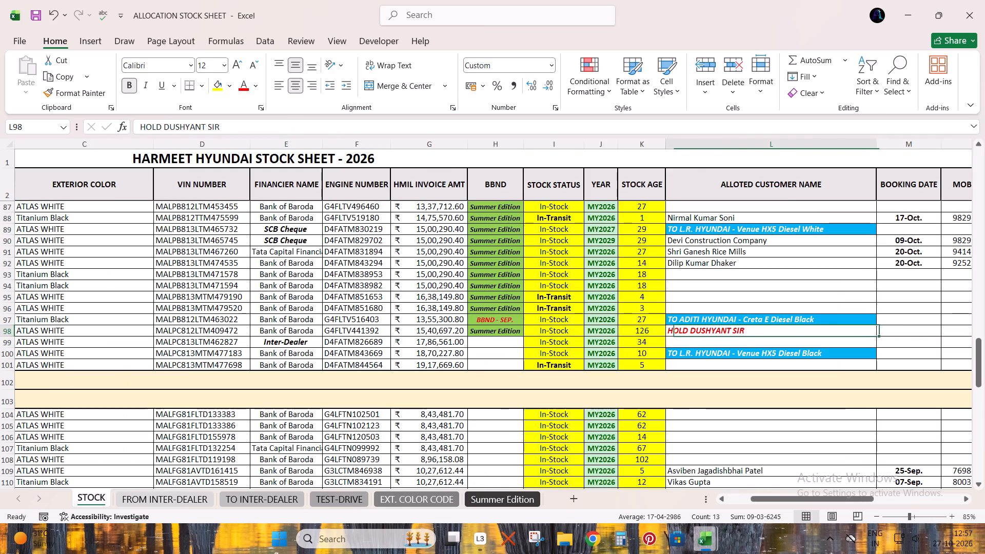
type("TO ASM HYUNDAI")
key("space")
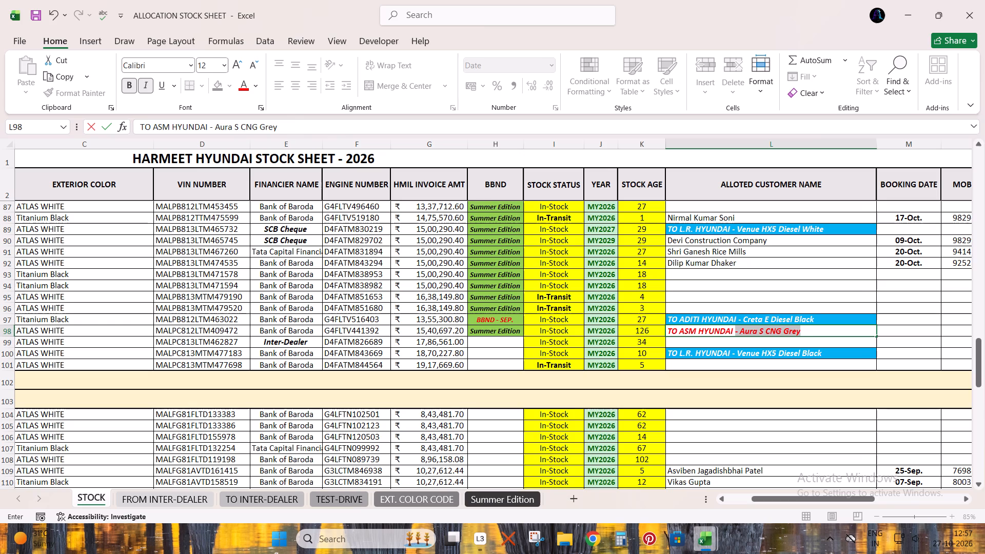
type("-")
key("space")
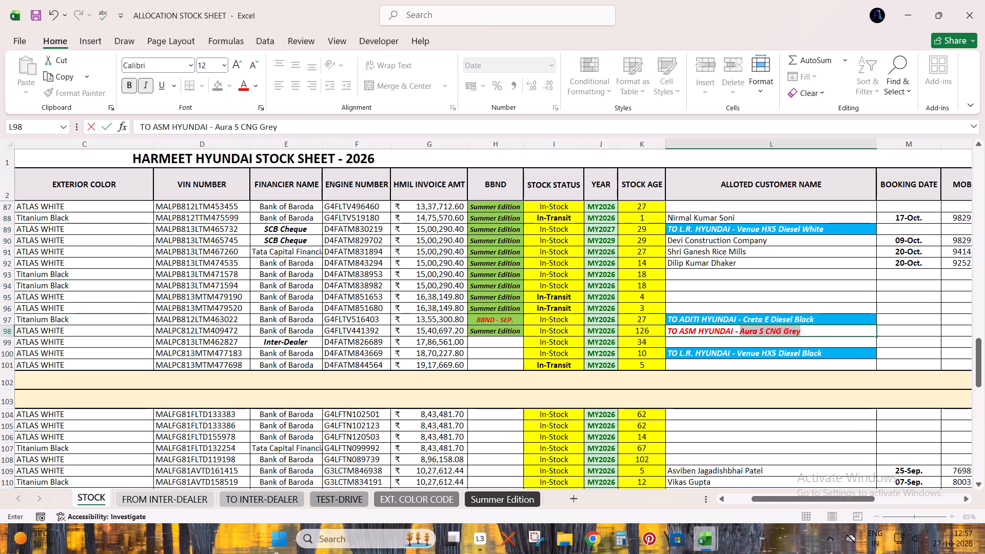
type("Creta EX(*O)")
key("shift+BackSpace")
key("shift+BackSpace")
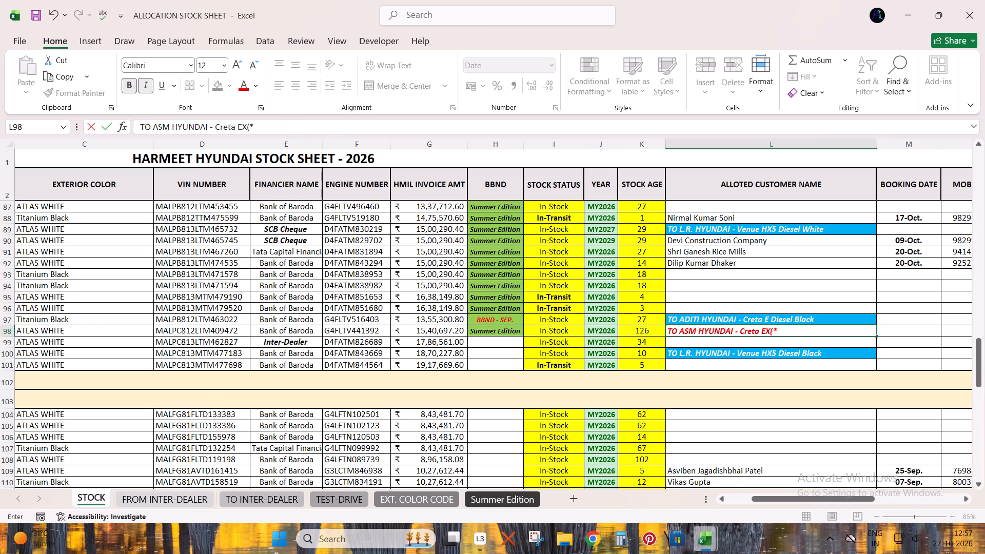
key("shift+BackSpace")
type("O)")
key("space")
type("Diesel Wh")
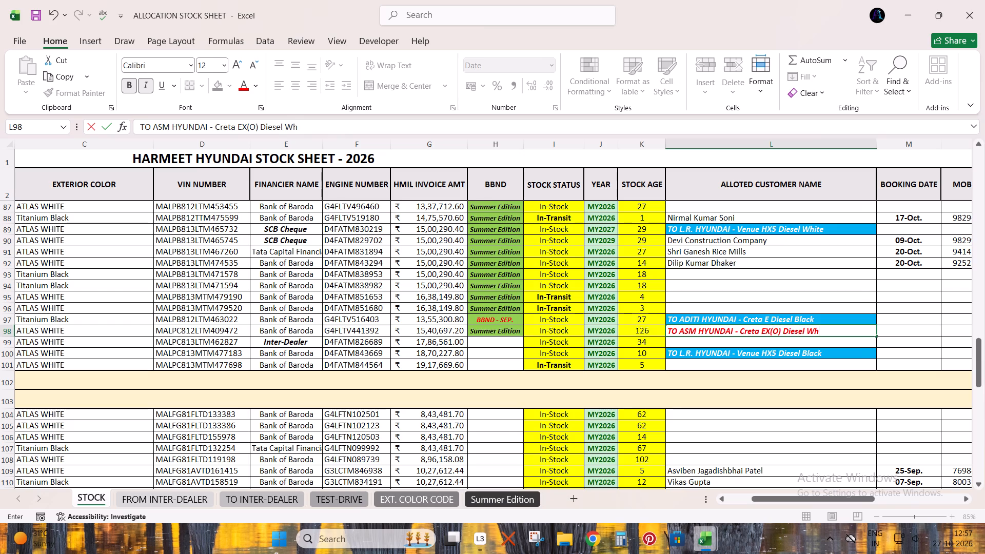
type("ite")
key("Return")
Copy the blue dealer-transfer formatting of allotted customer cell L97 onto cell L98.
key("Up")
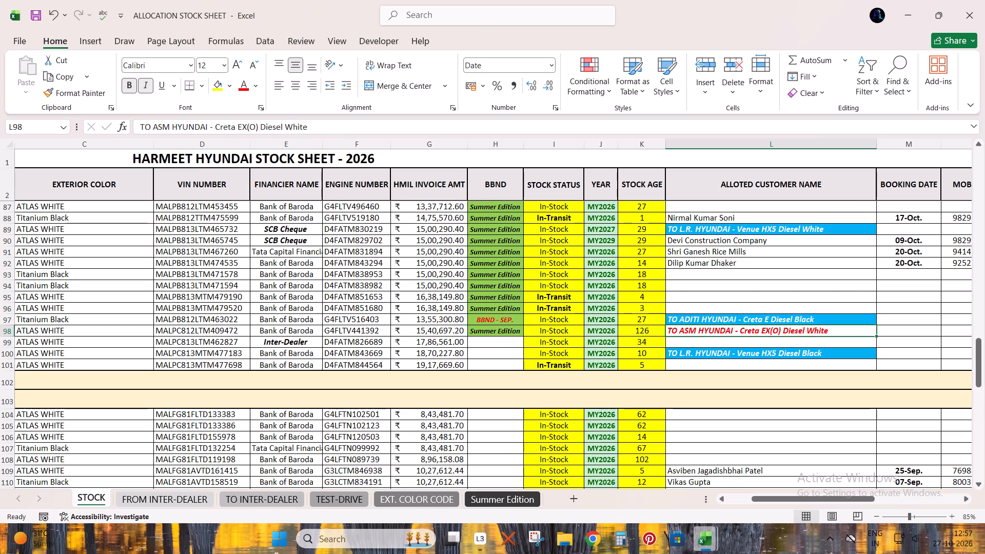
key("Up")
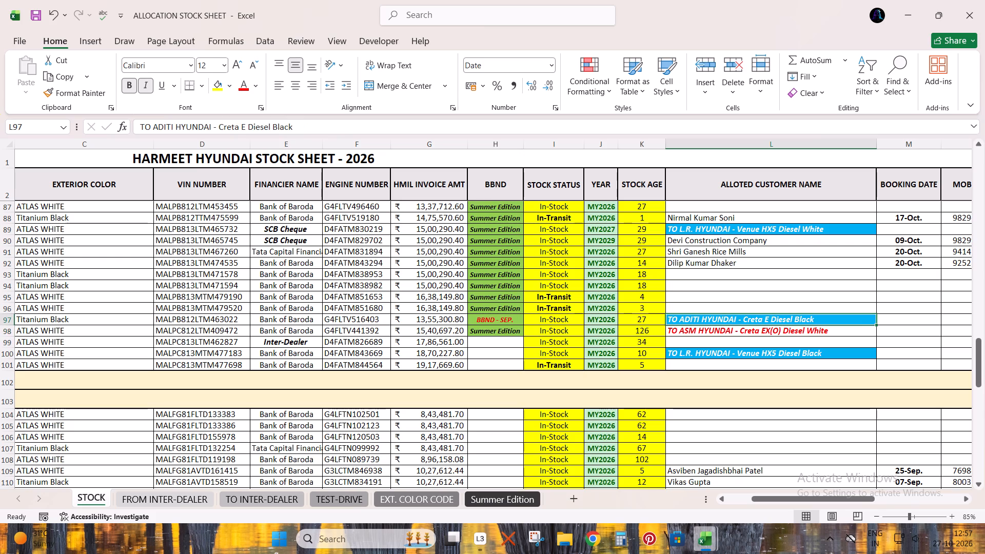
left_click(83, 93)
key("Down")
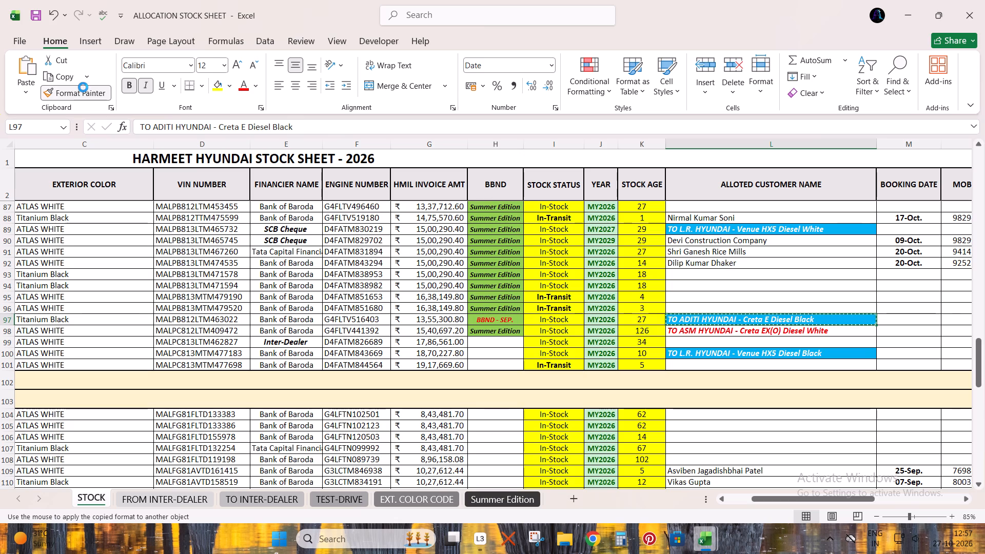
Select stock row 98 from its exterior color cell and save the allocation stock sheet.
key("ctrl+Left")
key("ctrl+Left")
key("ctrl+Left")
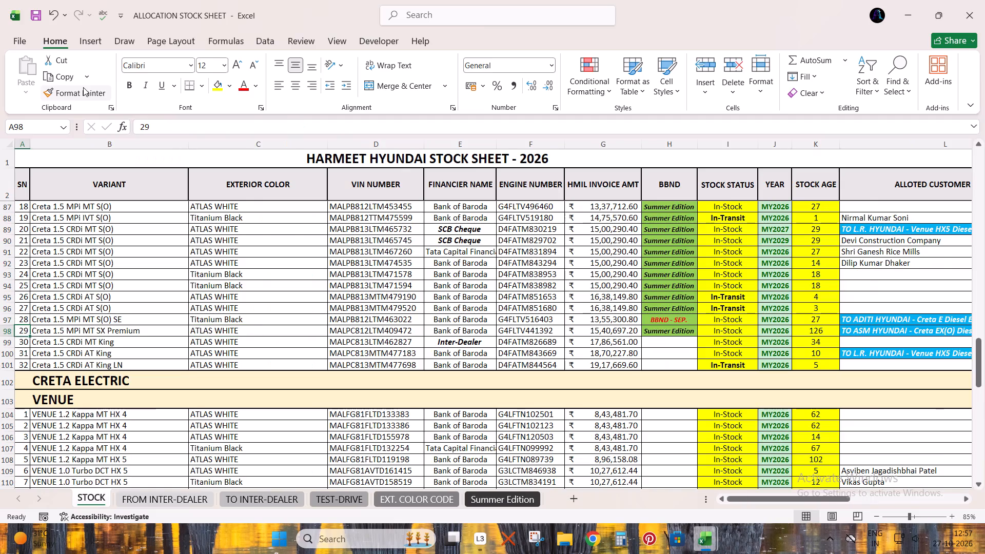
key("Right")
key("Right")
key("shift+space")
key("ctrl+s")
Switch to the BOOKING LIST workbook and save it.
key("alt+Tab")
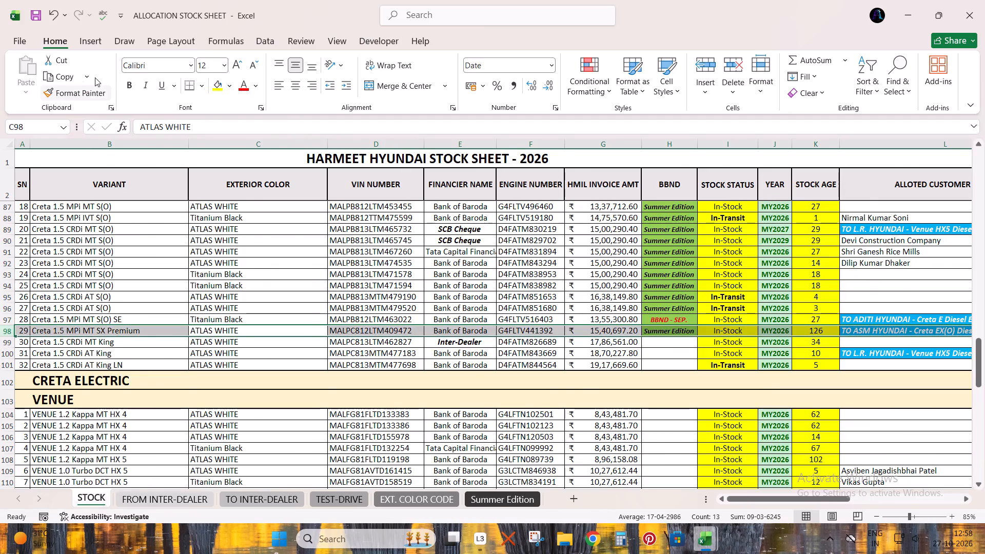
key("alt+Tab")
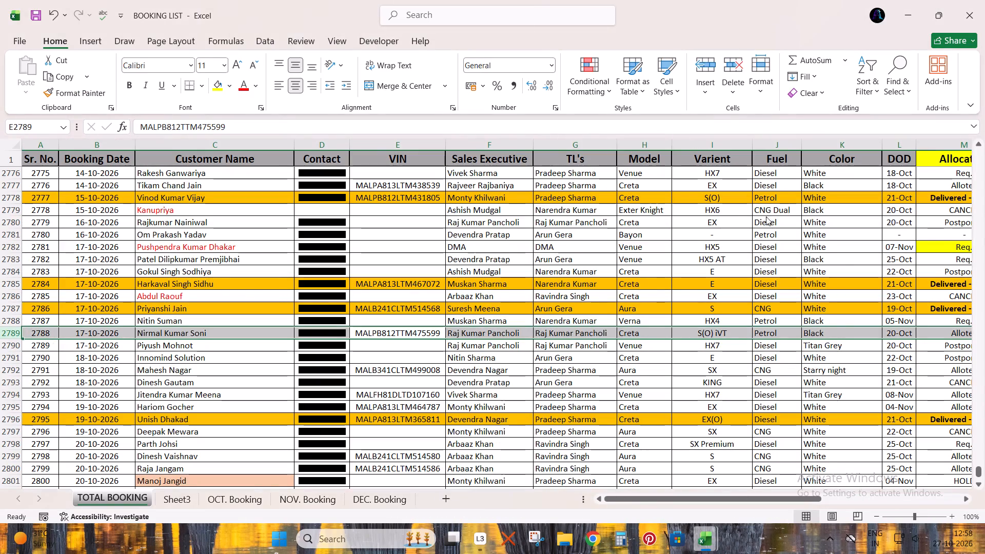
left_click(878, 189)
key("Down")
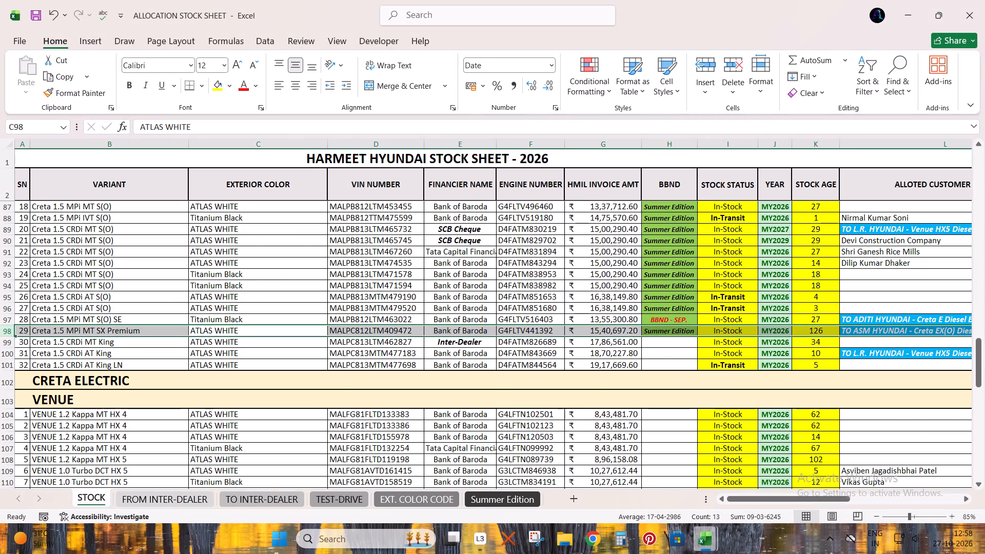
key("alt+Tab")
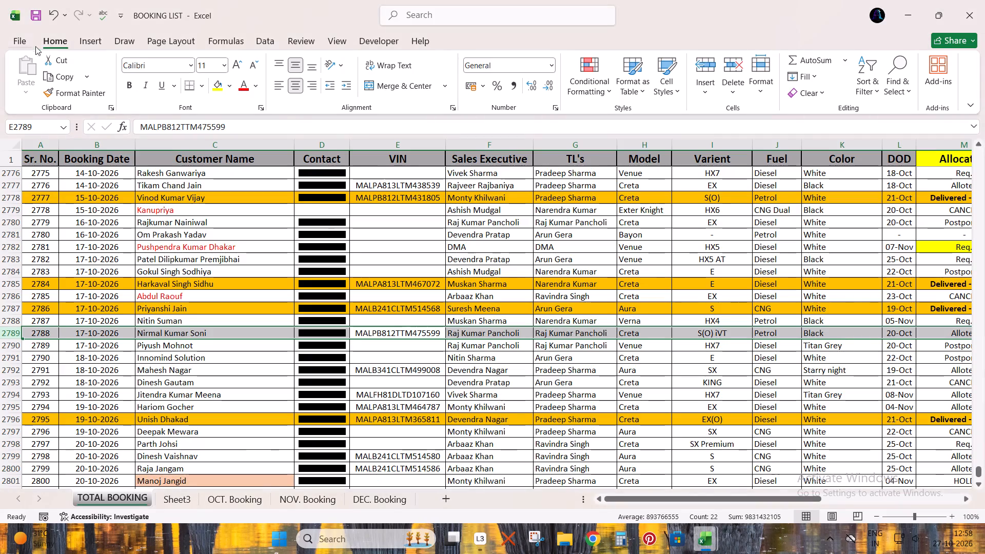
left_click(43, 11)
Return to the ALLOCATION STOCK SHEET workbook and save it.
key("alt+Tab")
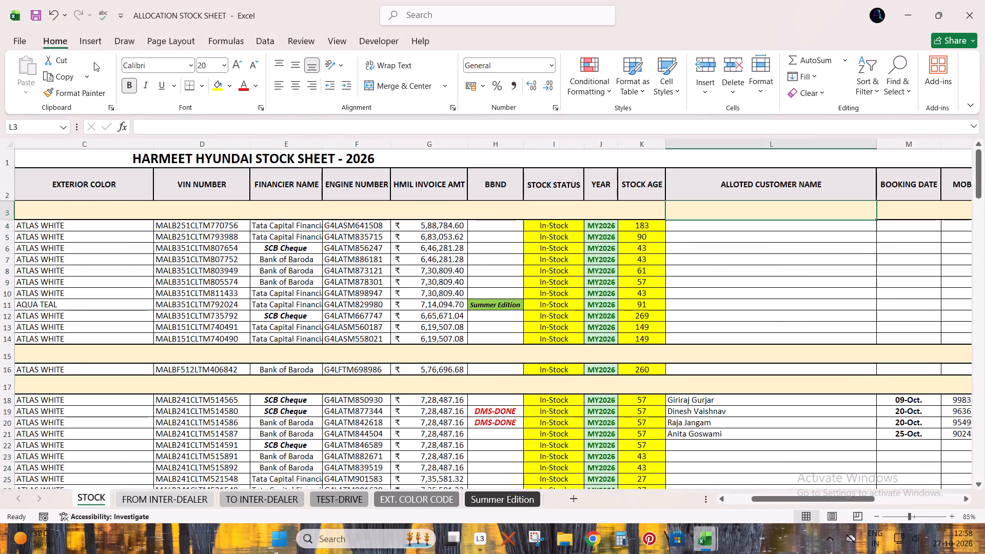
left_click(30, 13)
Look through the stock list's allotments and in-transit vehicles down to its last rows.
scroll(554, 307, "down", 9)
scroll(554, 304, "up", 1)
scroll(554, 304, "down", 20)
scroll(554, 302, "up", 1)
scroll(554, 302, "down", 5)
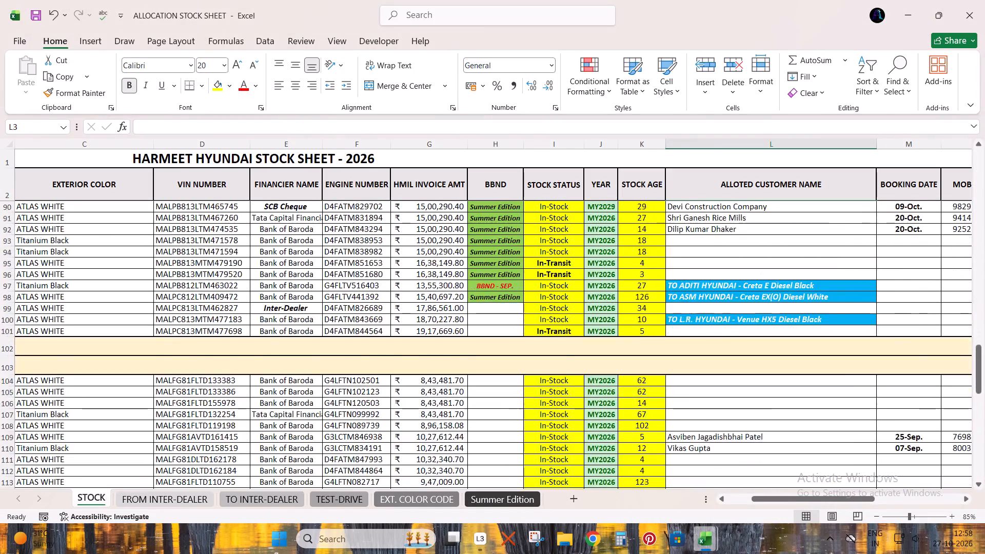
scroll(554, 302, "down", 11)
Go to the SN header cell A2 at the start of the stock sheet and save the workbook.
left_click(664, 183)
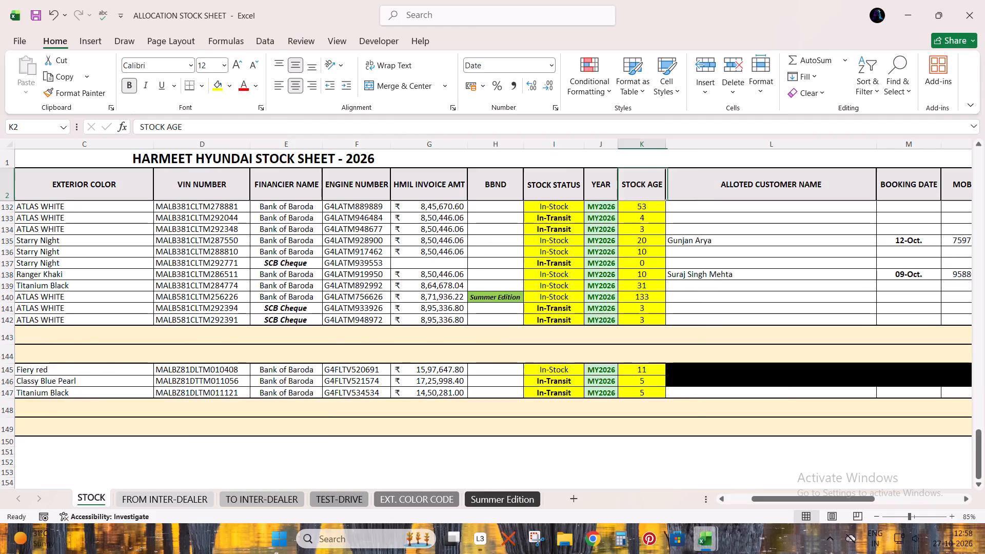
key("ctrl+Left")
key("Down")
key("Up")
key("ctrl+s")
Switch to GDMS in Chrome and show the in-transit vehicle list in Dealer Vehicle Stock Mgt.
key("alt+Tab")
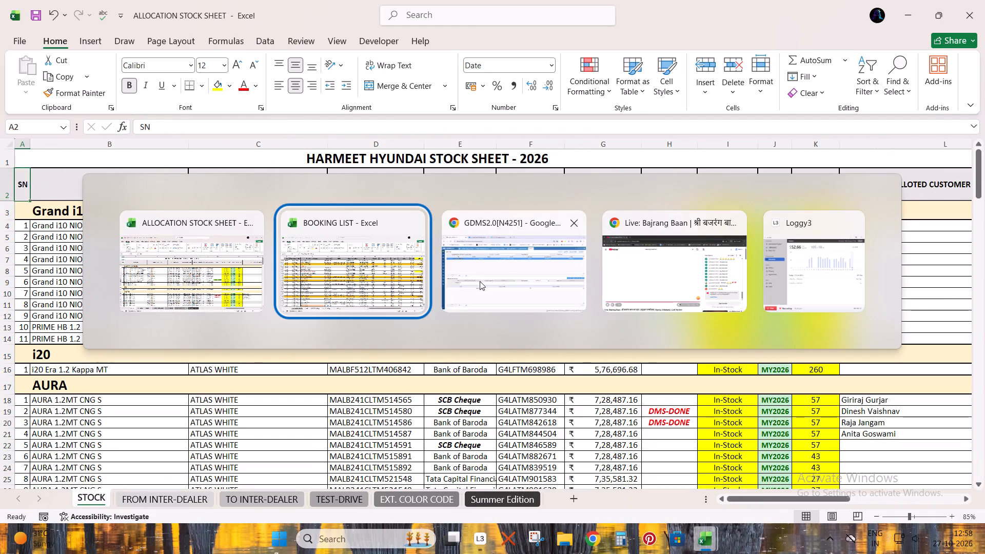
key("alt+Tab")
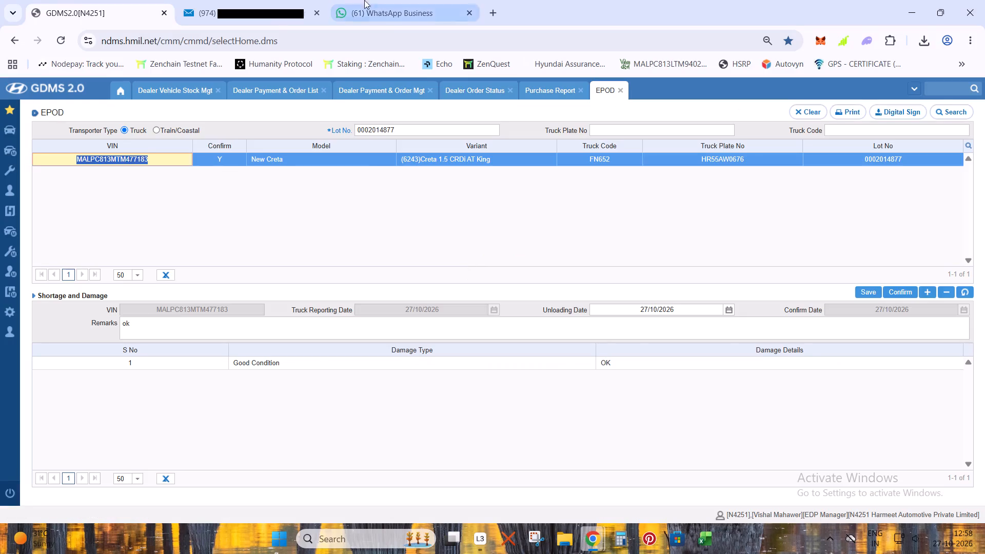
left_click(162, 92)
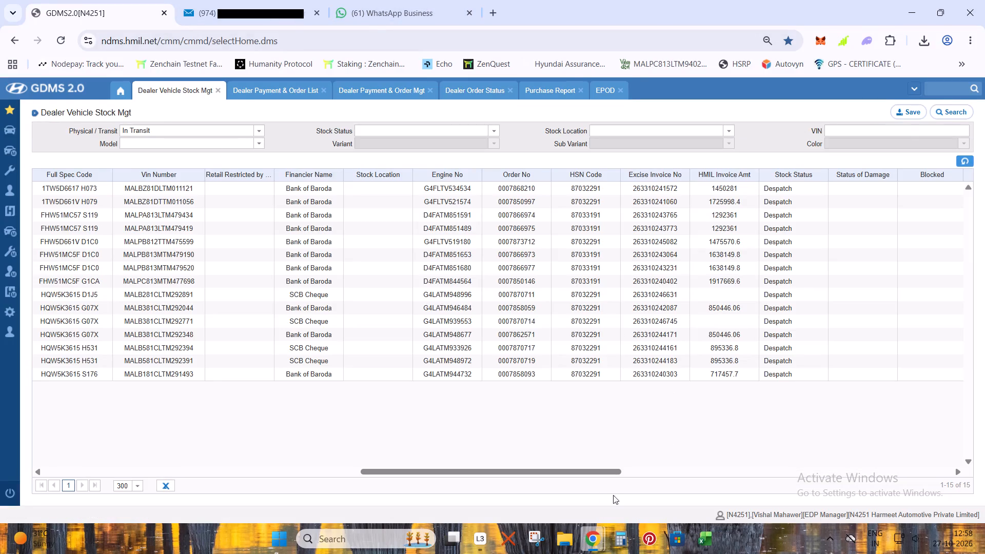
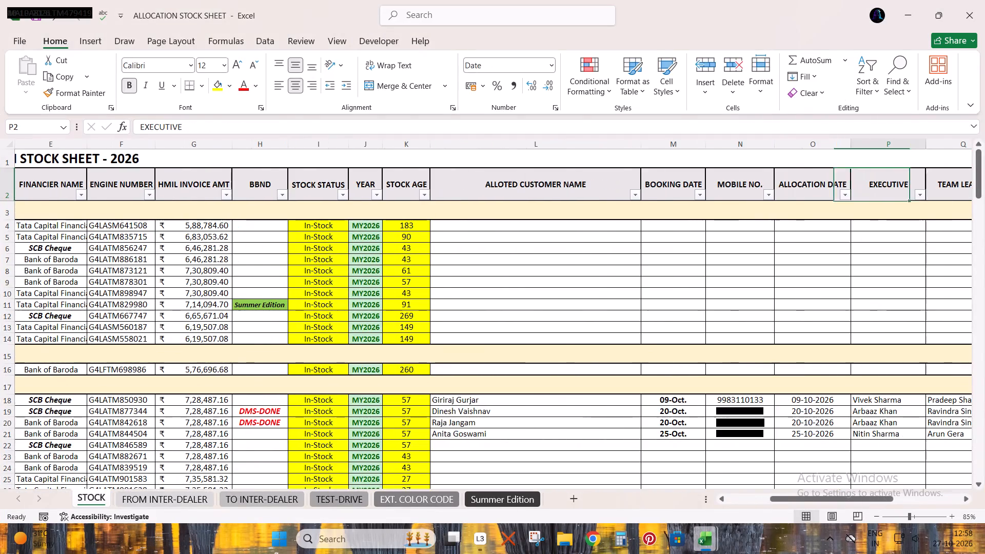
Filter the STOCK sheet's TEAM LEADER column to show only the first team leader listed.
key("Right")
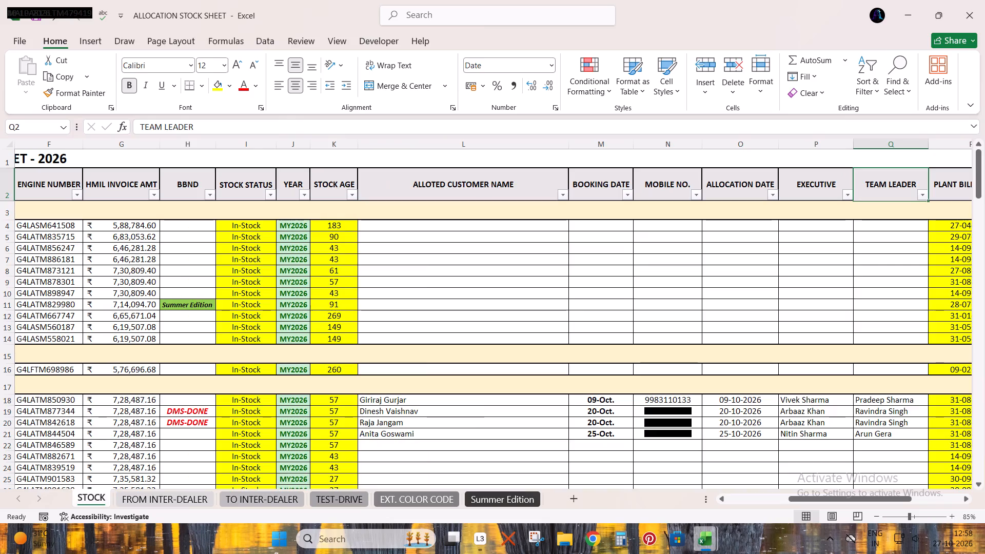
key("alt+Down")
key("Down")
key("Down")
key("Down")
key("Down")
key("Down")
key("Down")
key("Down")
key("Down")
key("Down")
key("Down")
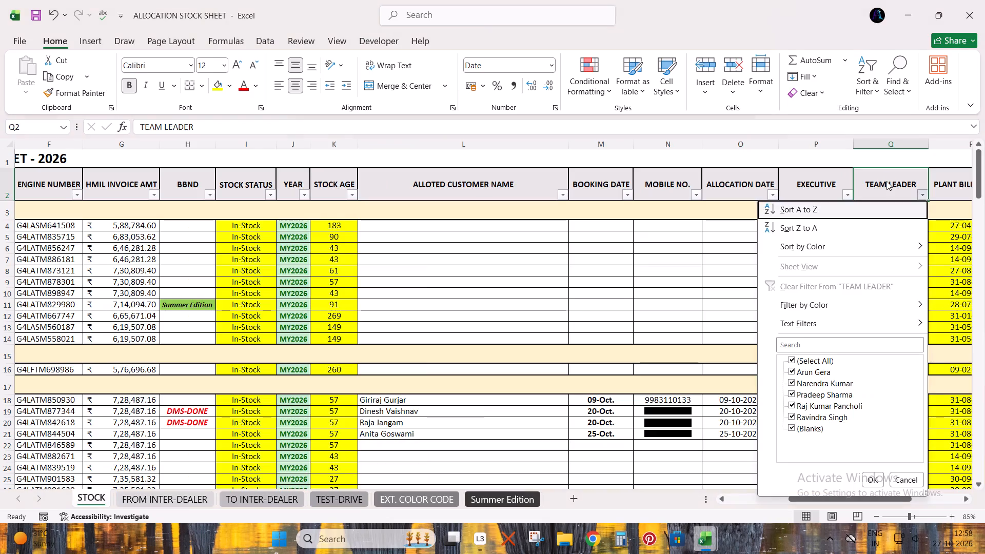
key("Up")
key("space")
key("Down")
key("space")
key("Return")
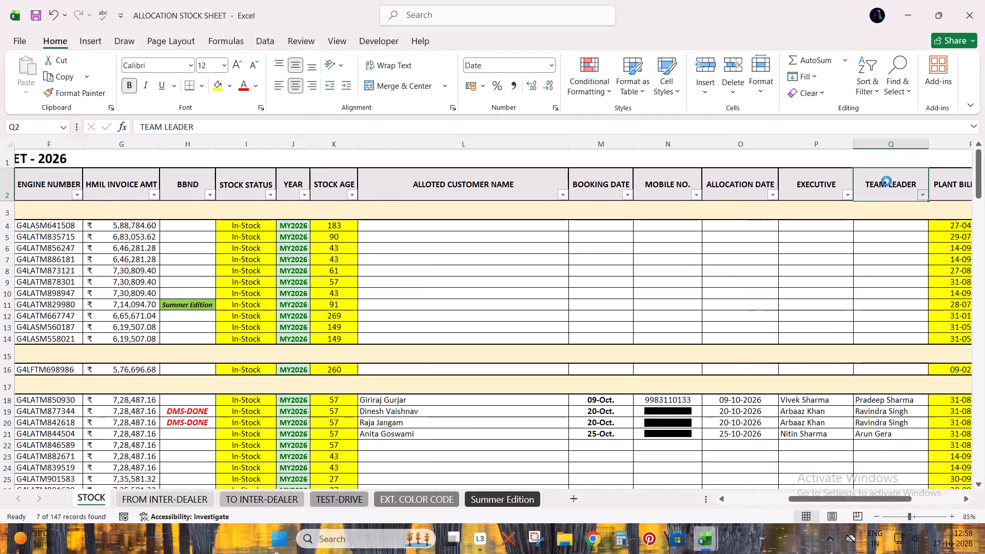
key("Down")
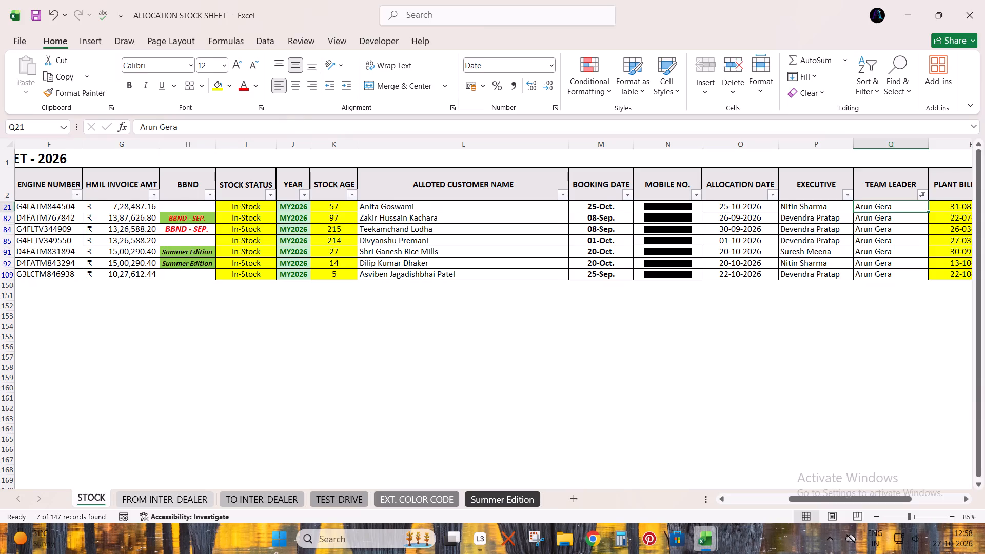
Open the "Book - Copy - Copy" workbook from the desktop.
left_click(984, 550)
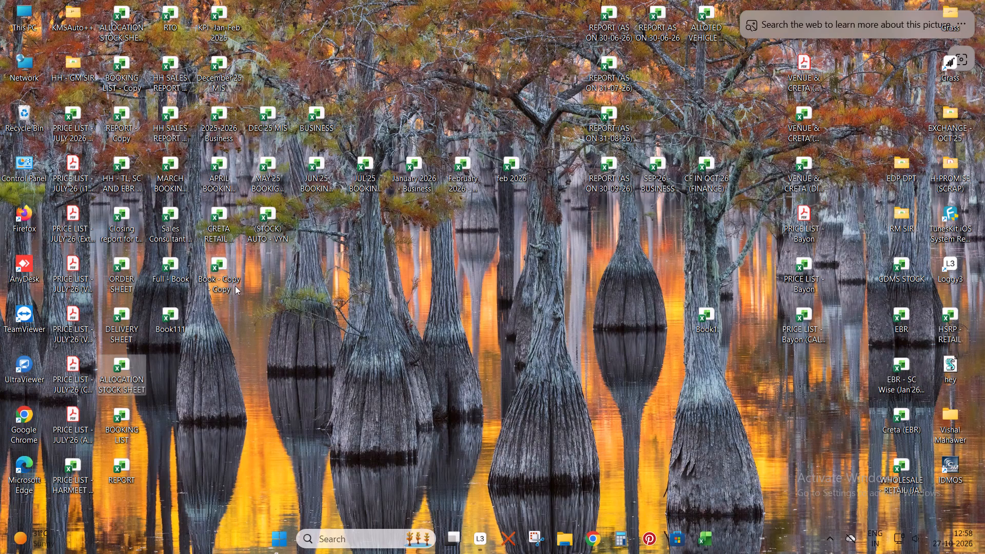
double_click(220, 279)
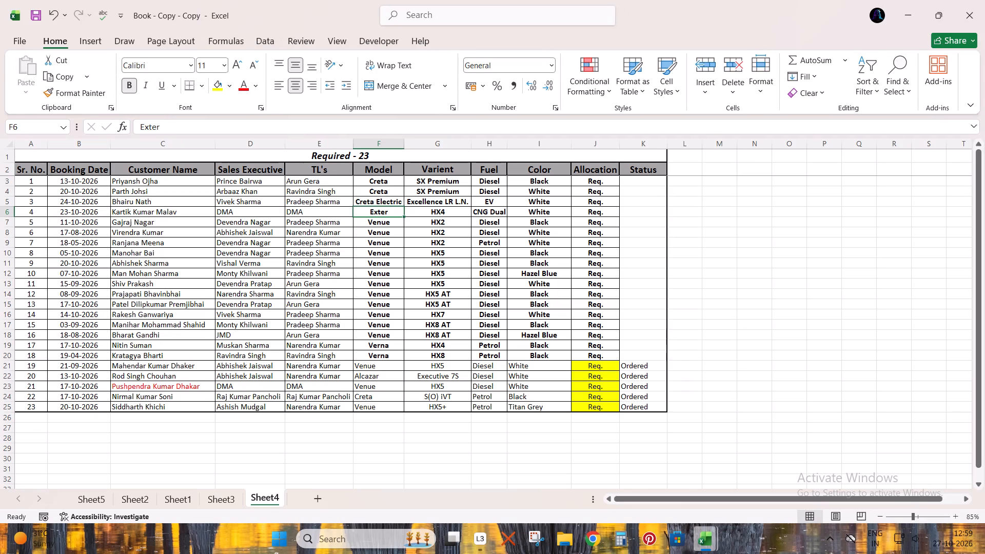
Add filters to the Required list's header row on Sheet4 and filter TL's to the same team leader.
left_click(447, 166)
key("ctrl+shift+l")
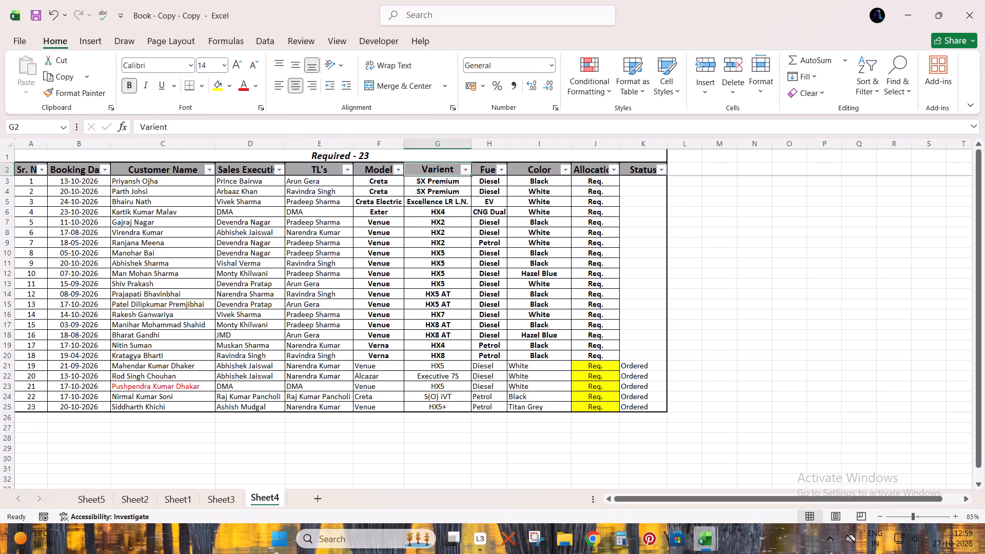
key("Left")
key("Left")
key("alt+Down")
key("Down")
key("Down")
key("Down")
key("Down")
key("Down")
key("Down")
key("Down")
key("Down")
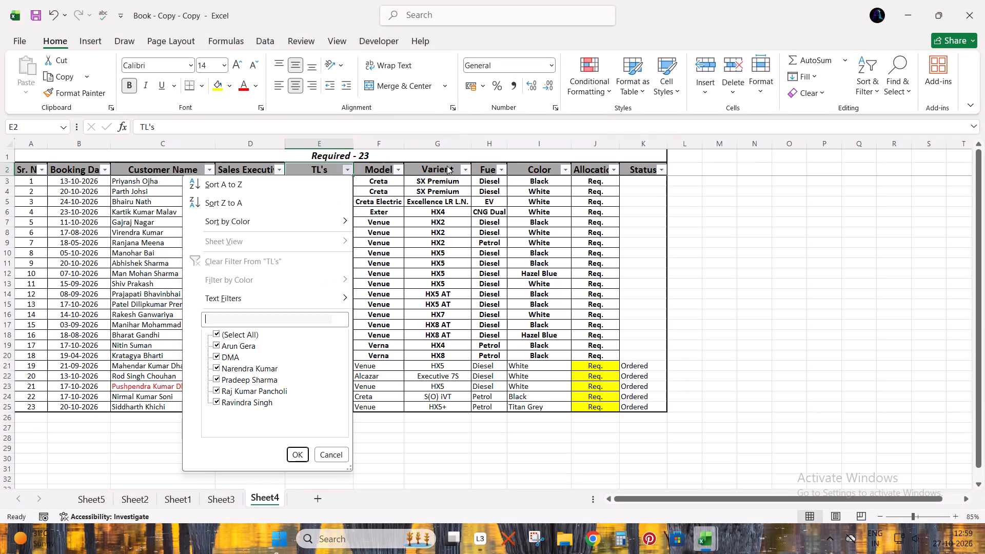
key("Down")
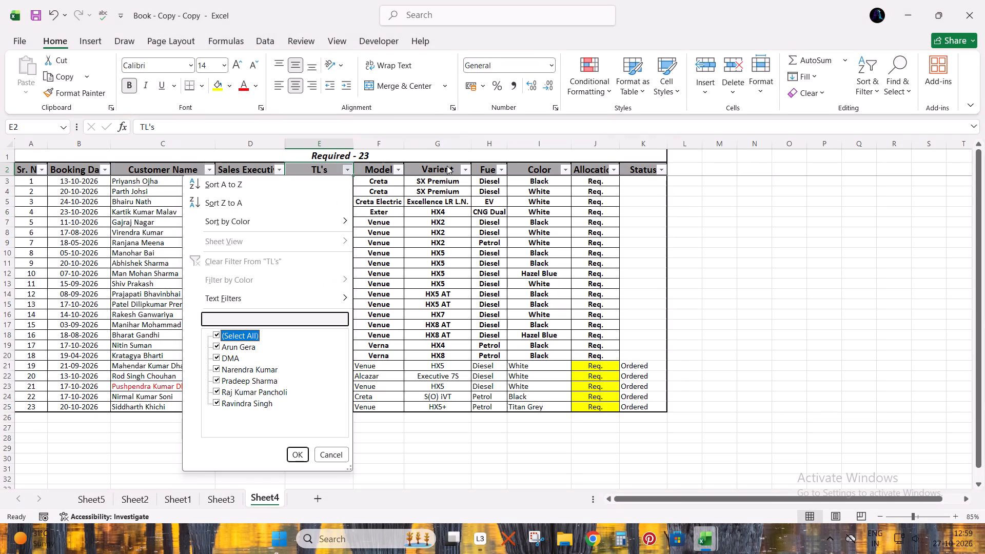
key("space")
key("Down")
key("space")
key("Return")
key("Down")
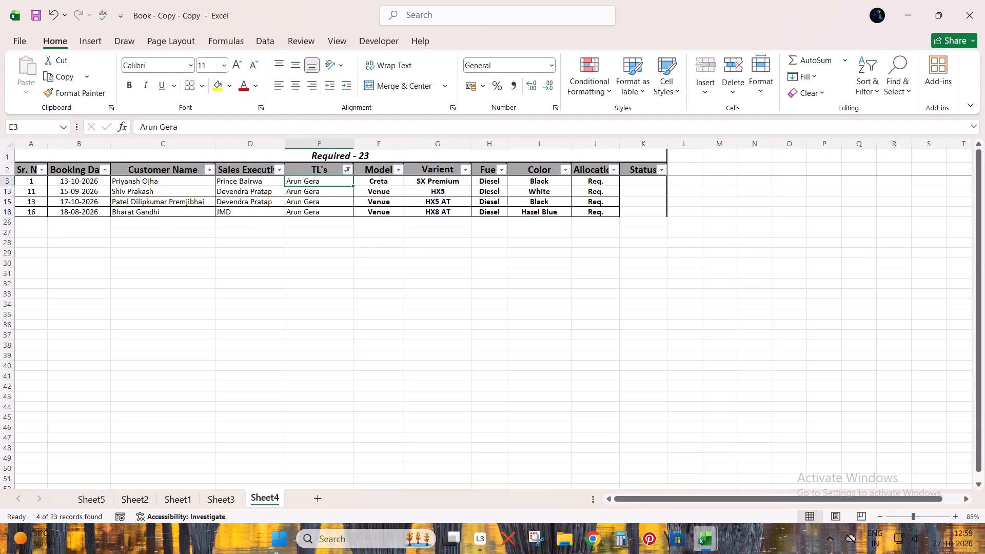
Return to the ALLOCATION STOCK SHEET workbook and examine the filtered team leader's vehicles across the columns, ending at the ALLOTED CUSTOMER NAME header.
key("alt+Tab")
key("Right")
key("Down")
key("Left")
key("Up")
key("Up")
key("Left")
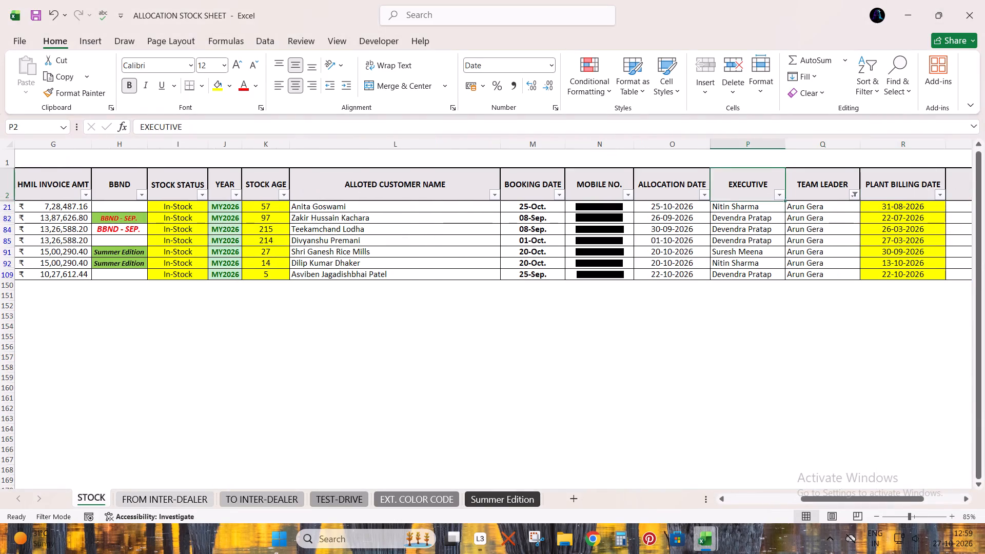
key("ctrl+Left")
key("Right")
key("Right")
key("Right")
key("Right")
key("Right")
key("Right")
key("Right")
key("Right")
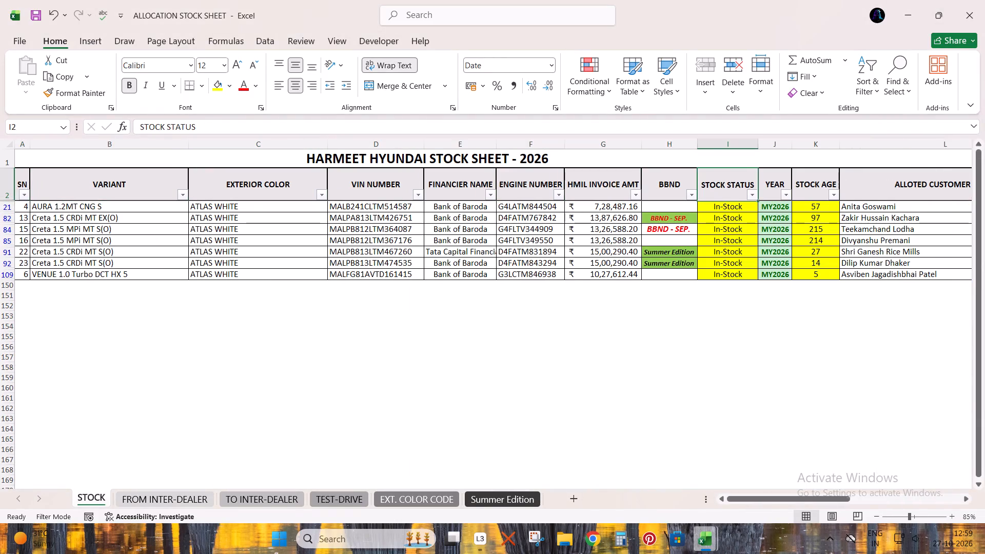
key("Right")
key("Right")
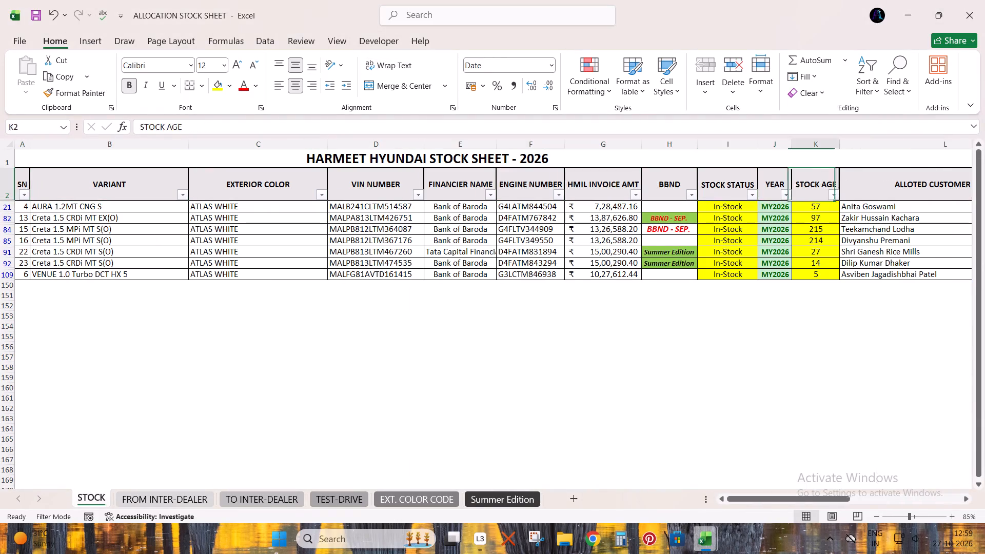
key("Right")
key("Down")
key("Up")
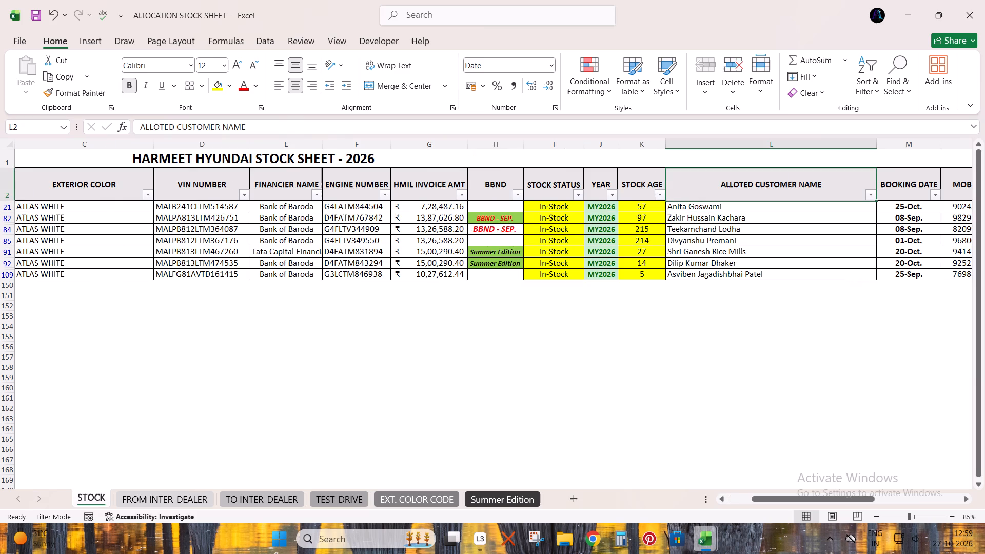
Lock the computer screen.
key("super+l")
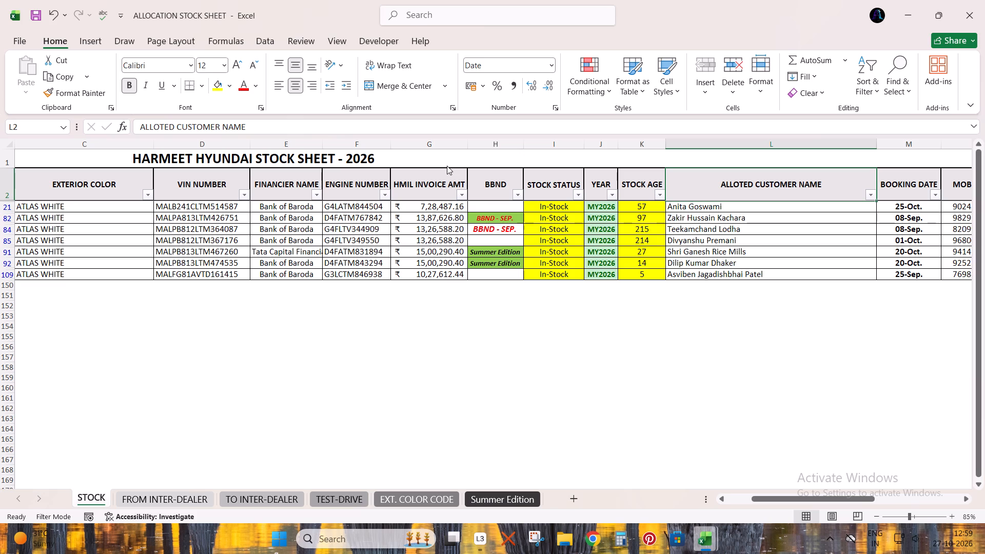